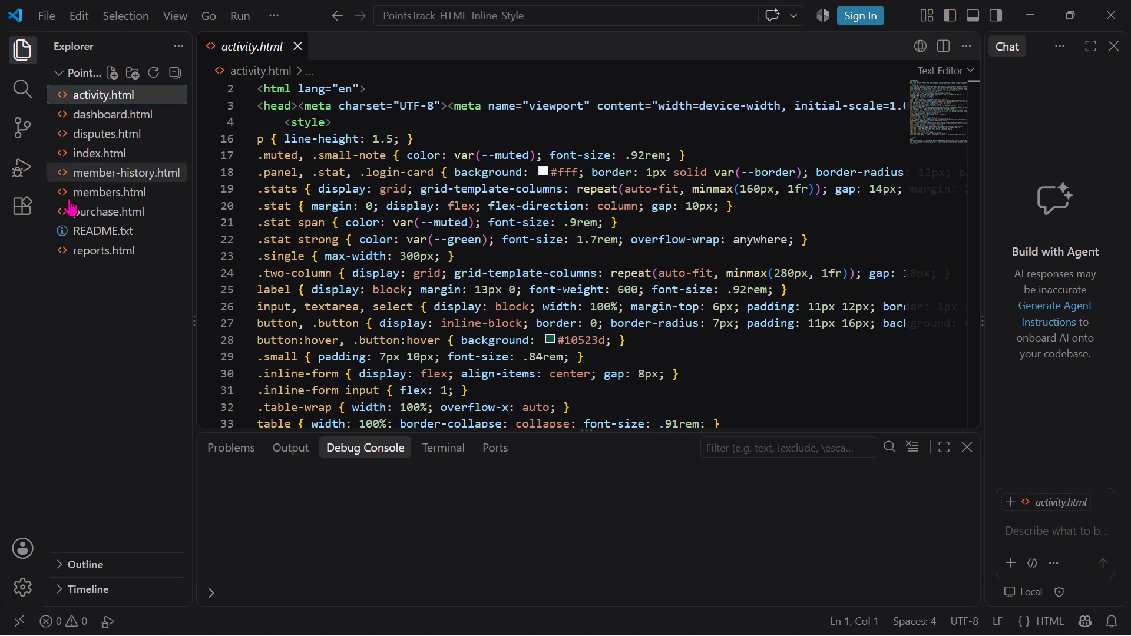
Open reports.html from the project folder and look through its code to the end of the file.
{"action": "left_click", "coordinate": [92, 250]}
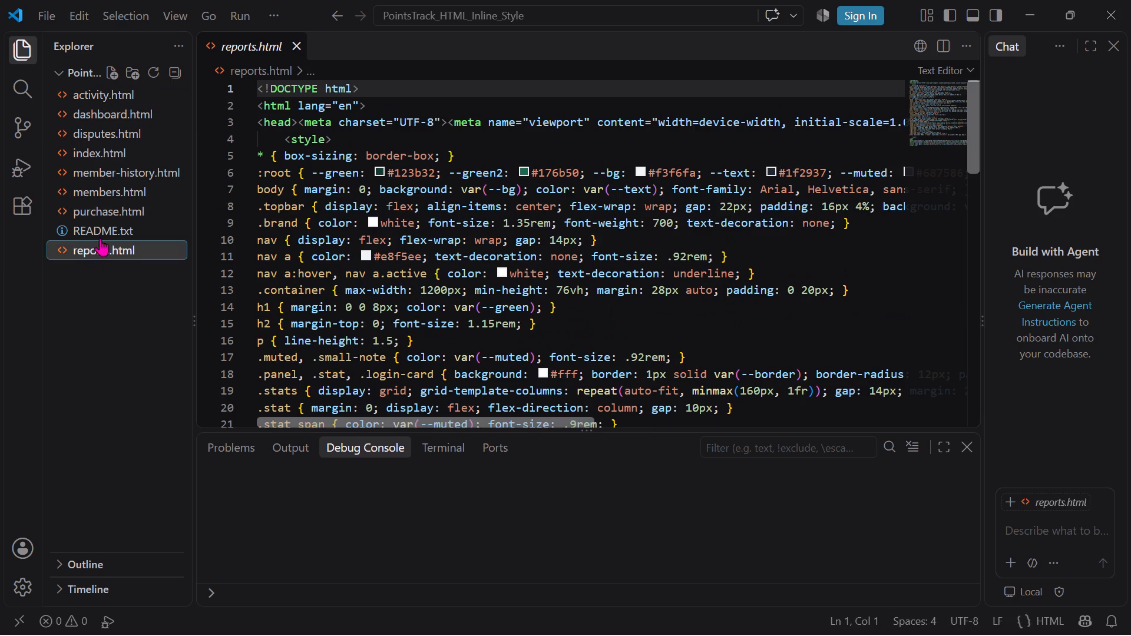
{"action": "scroll", "coordinate": [365, 269], "scroll_direction": "down", "scroll_amount": 7}
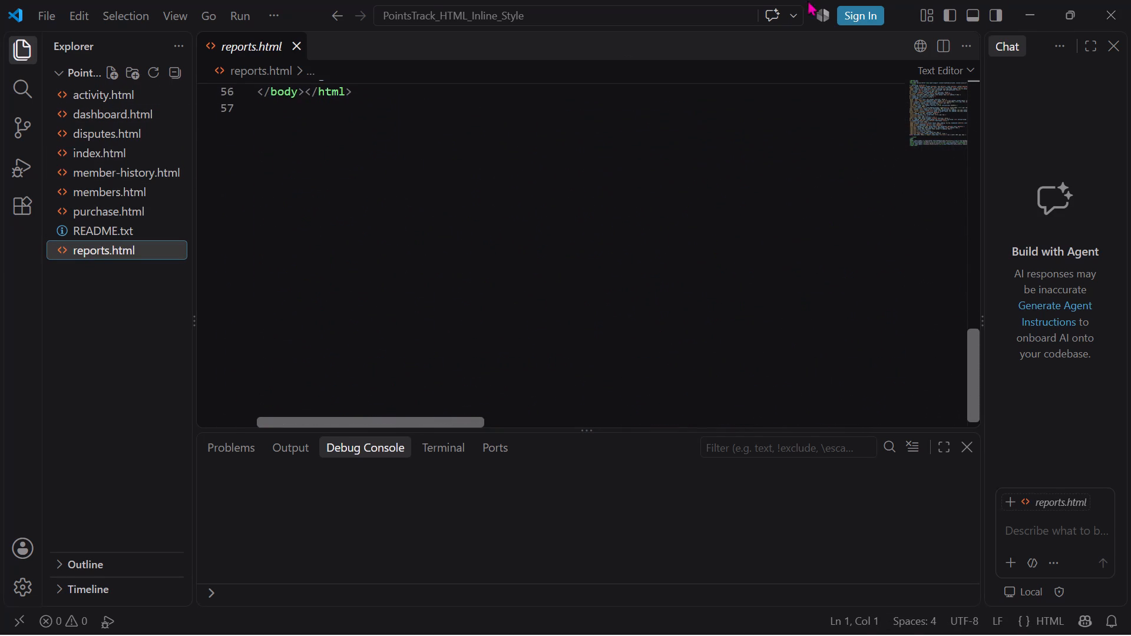
Minimise the code editor, search for and launch Excel 2016, and dismiss the Office activation wizard.
{"action": "left_click", "coordinate": [1014, 2]}
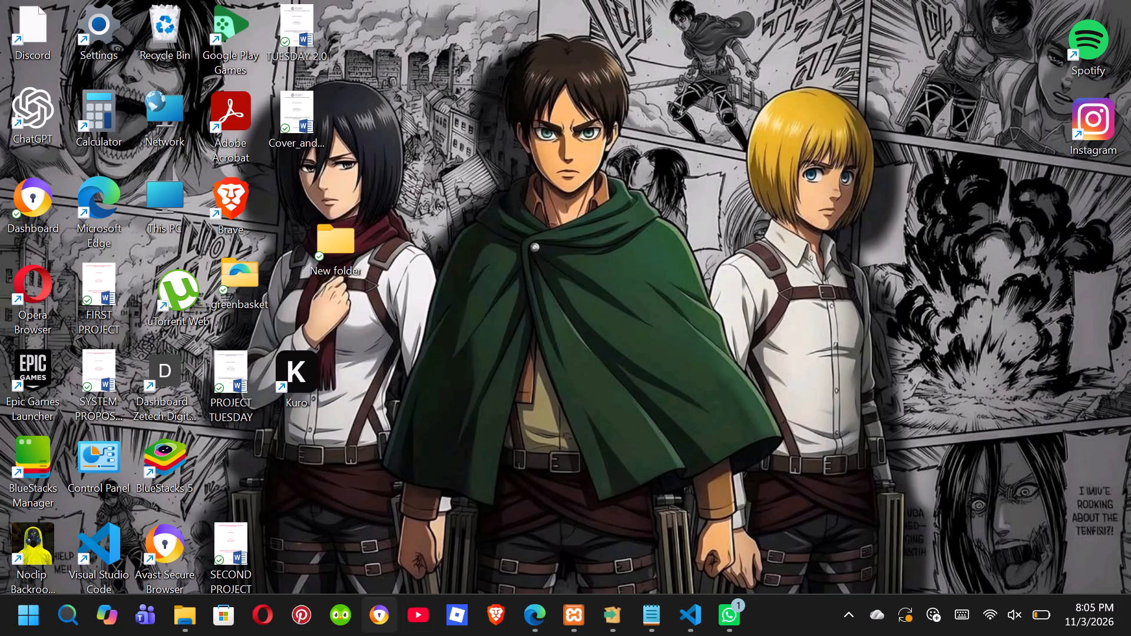
{"action": "left_click", "coordinate": [73, 603]}
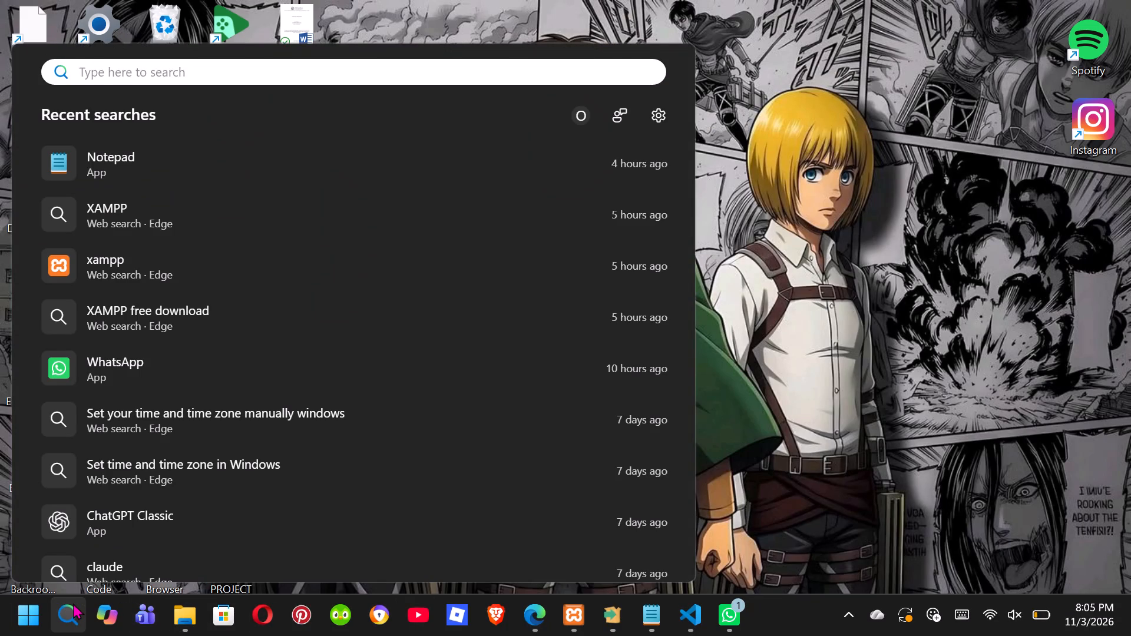
{"action": "key", "text": "e"}
{"action": "key", "text": "x"}
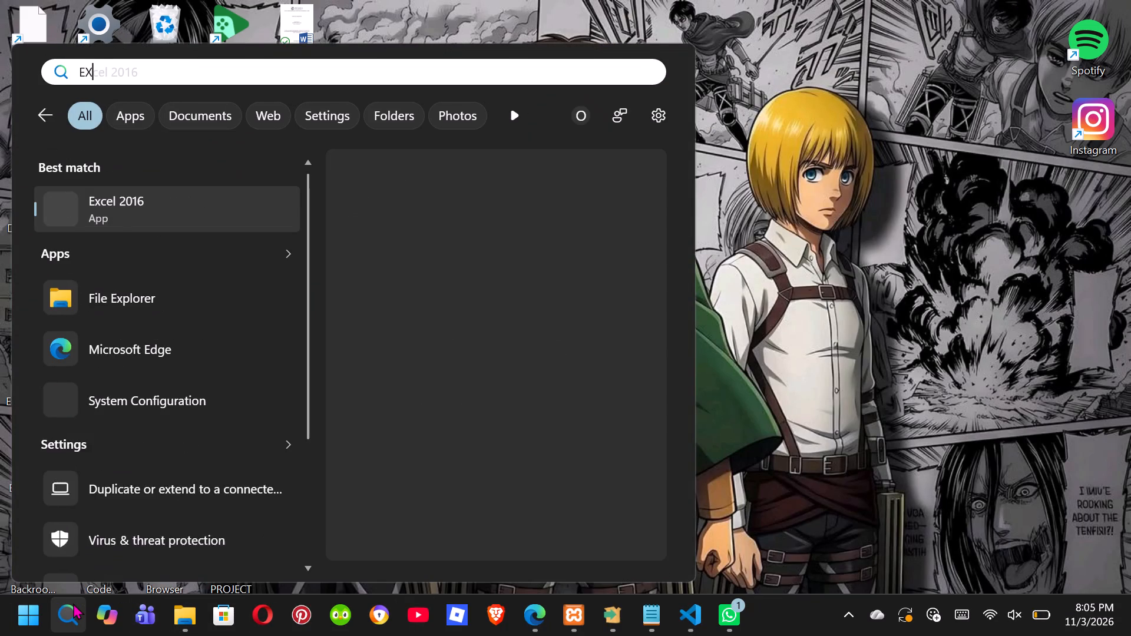
{"action": "left_click", "coordinate": [438, 344]}
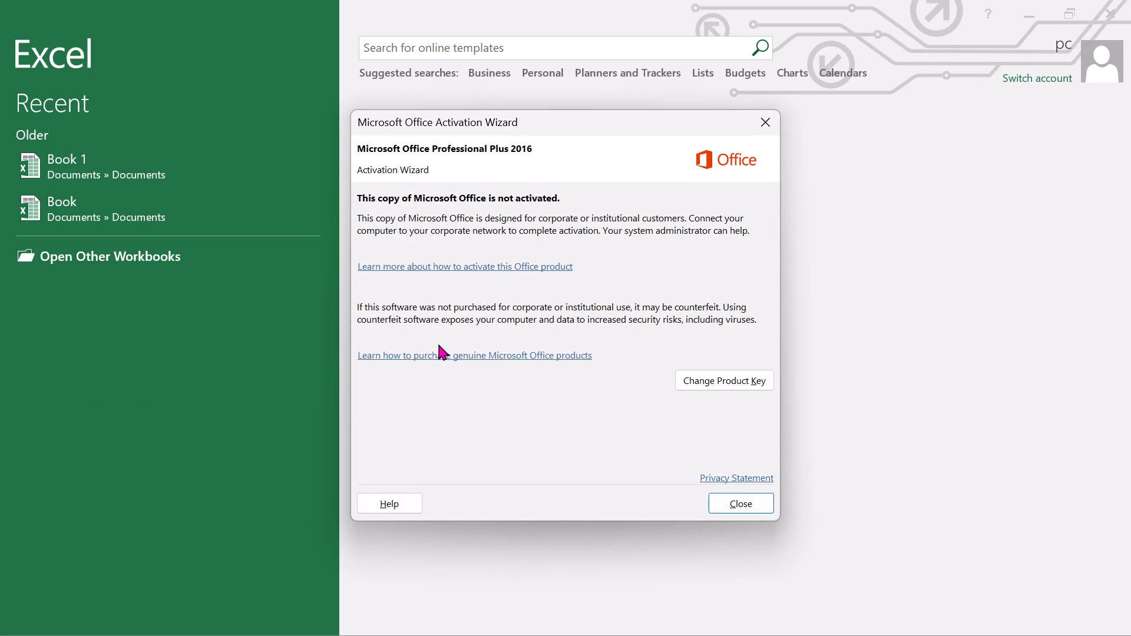
{"action": "left_click", "coordinate": [769, 116]}
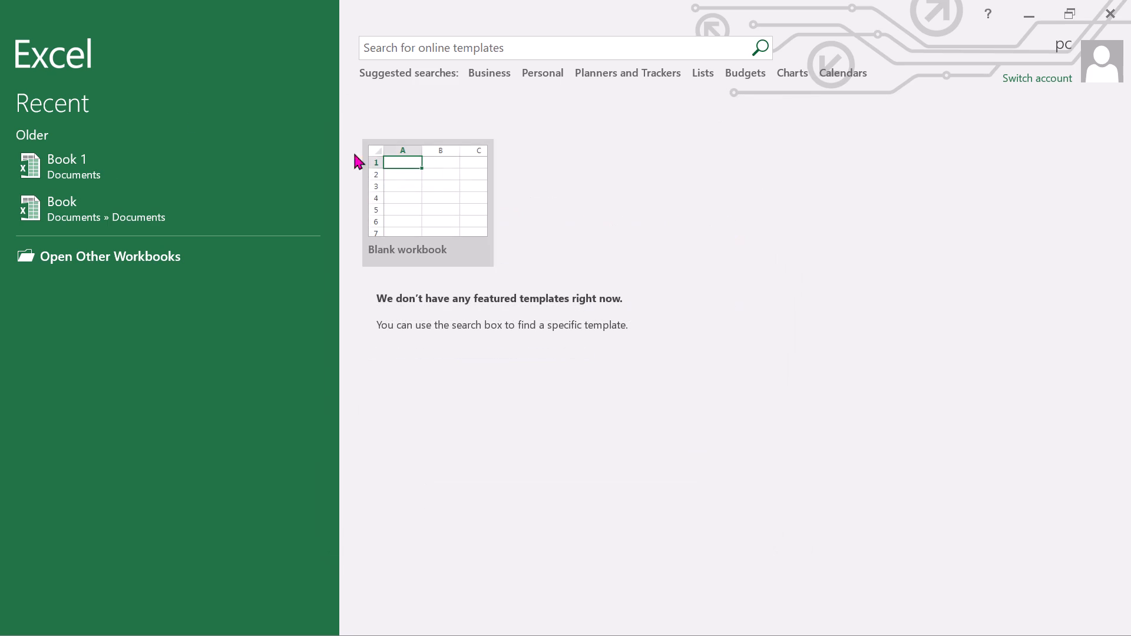
Open the recent workbook Book 1 from the Documents folder.
{"action": "left_click", "coordinate": [145, 165]}
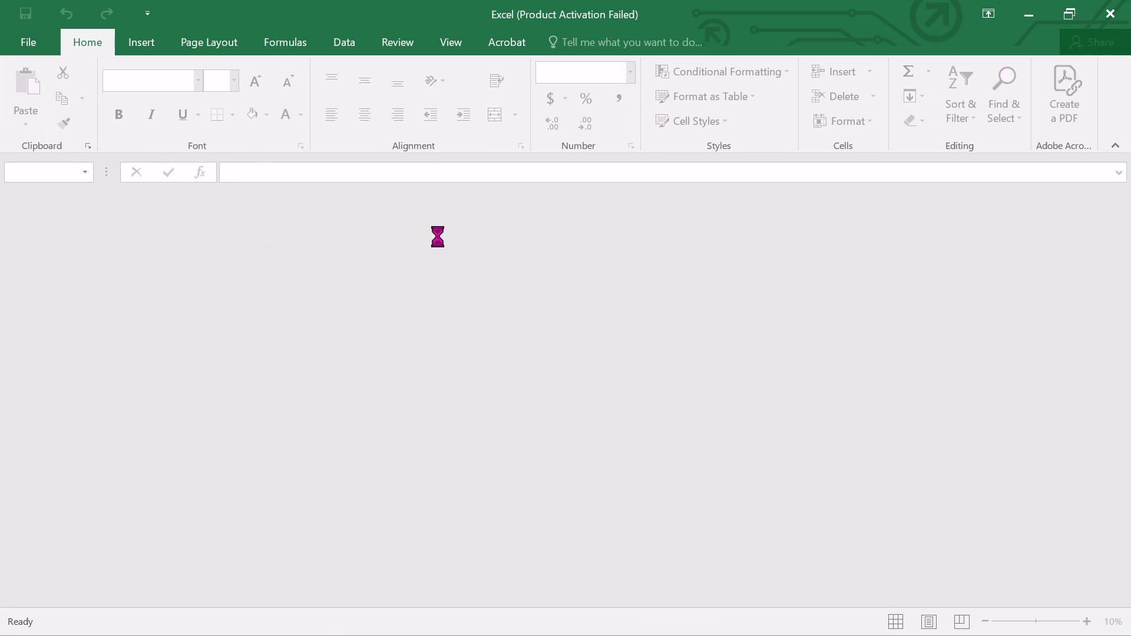
{"action": "left_click", "coordinate": [267, 168]}
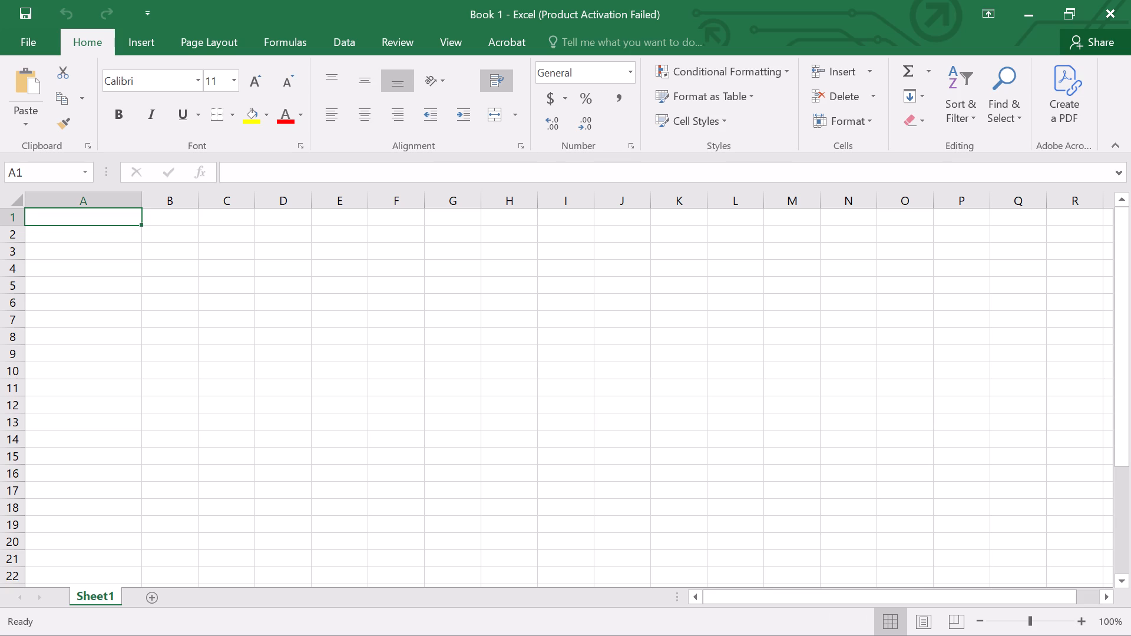
Enter the heading TEAM in cell A1 of Sheet1 and move on to cell B1.
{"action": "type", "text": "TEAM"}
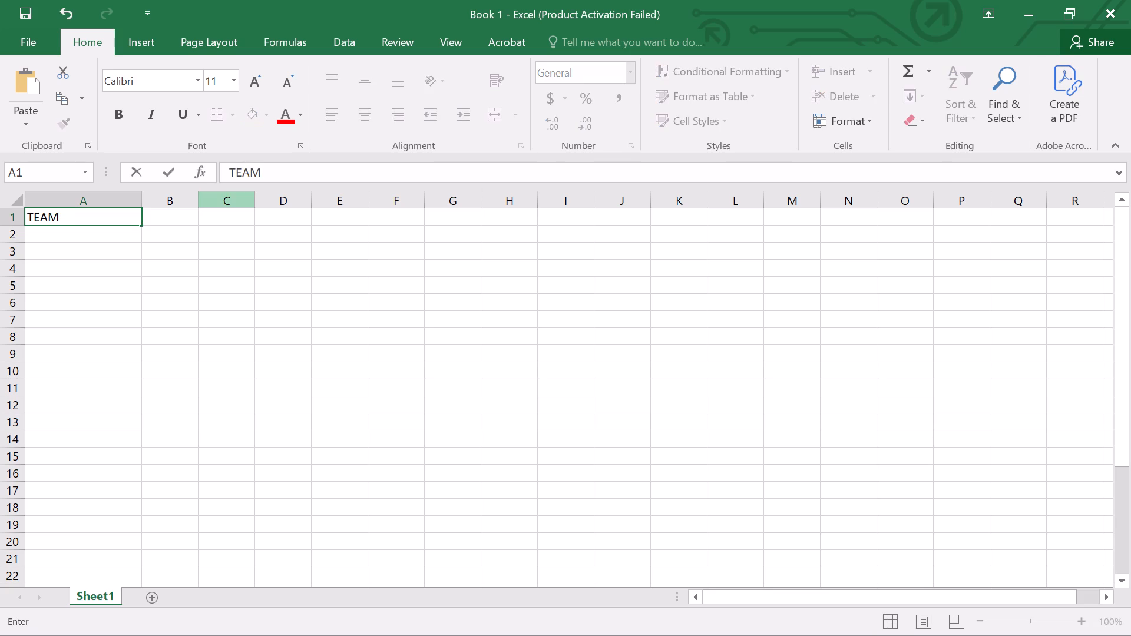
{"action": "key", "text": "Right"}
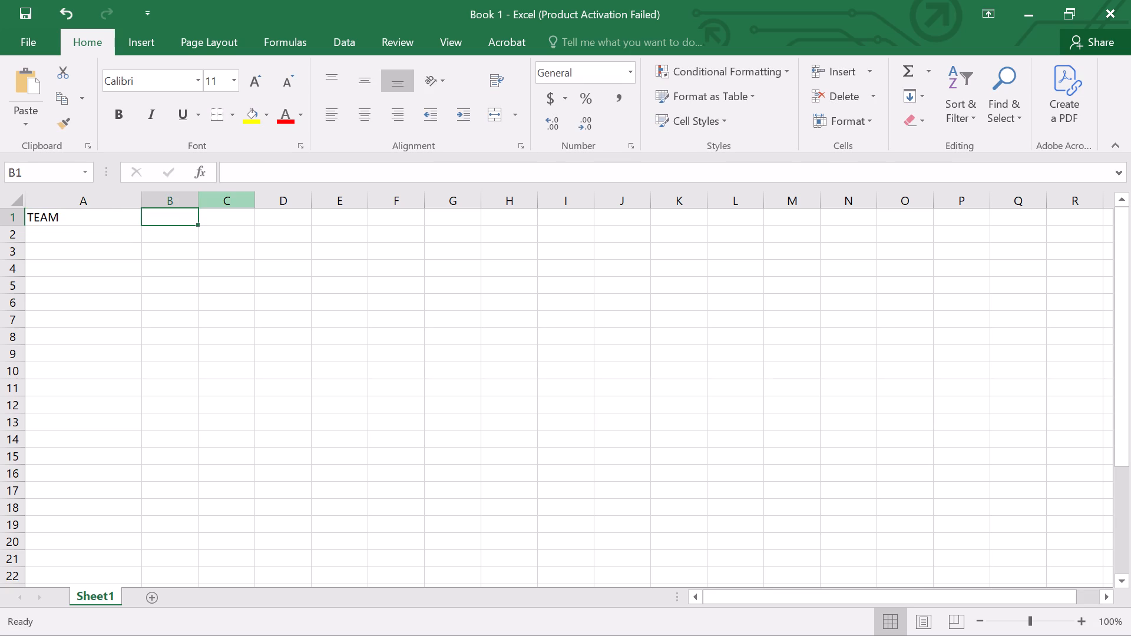
Enter the column headers PLAYED, WON and DRWA in cells B1, C1 and D1 beside TEAM.
{"action": "type", "text": "PLAYED"}
{"action": "key", "text": "Right"}
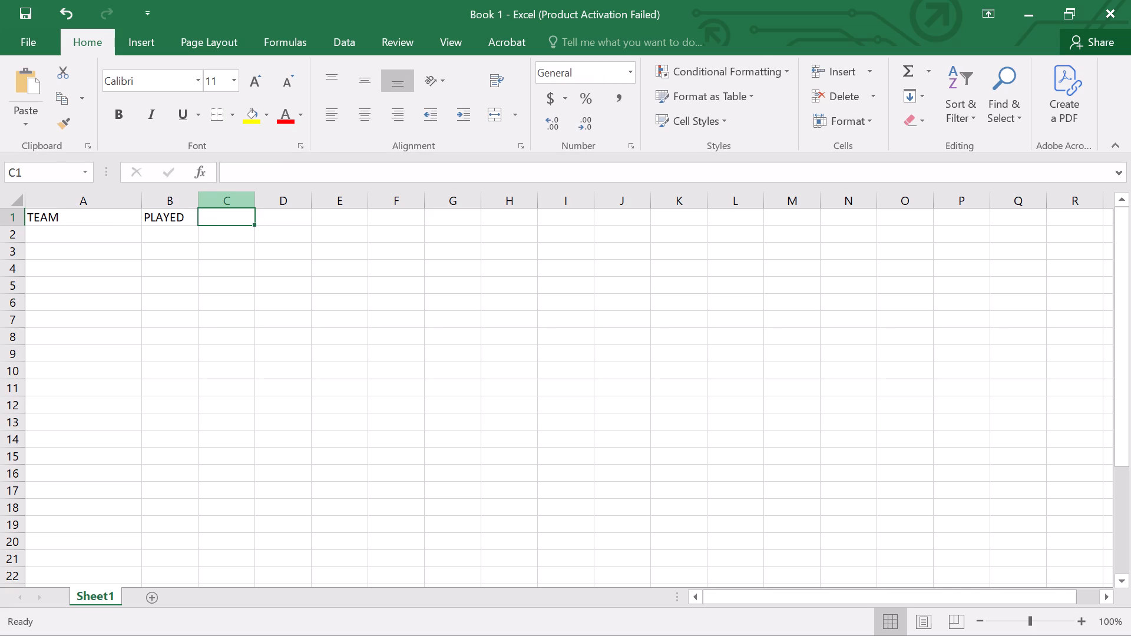
{"action": "type", "text": "WON"}
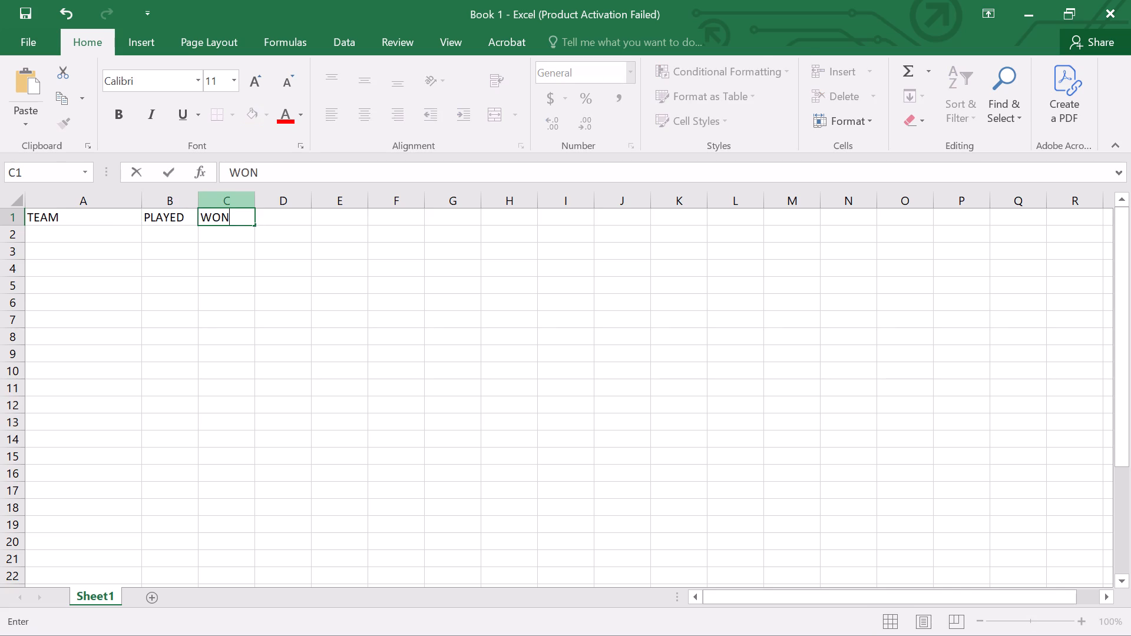
{"action": "key", "text": "Right"}
{"action": "type", "text": "DRW"}
{"action": "key", "text": "a"}
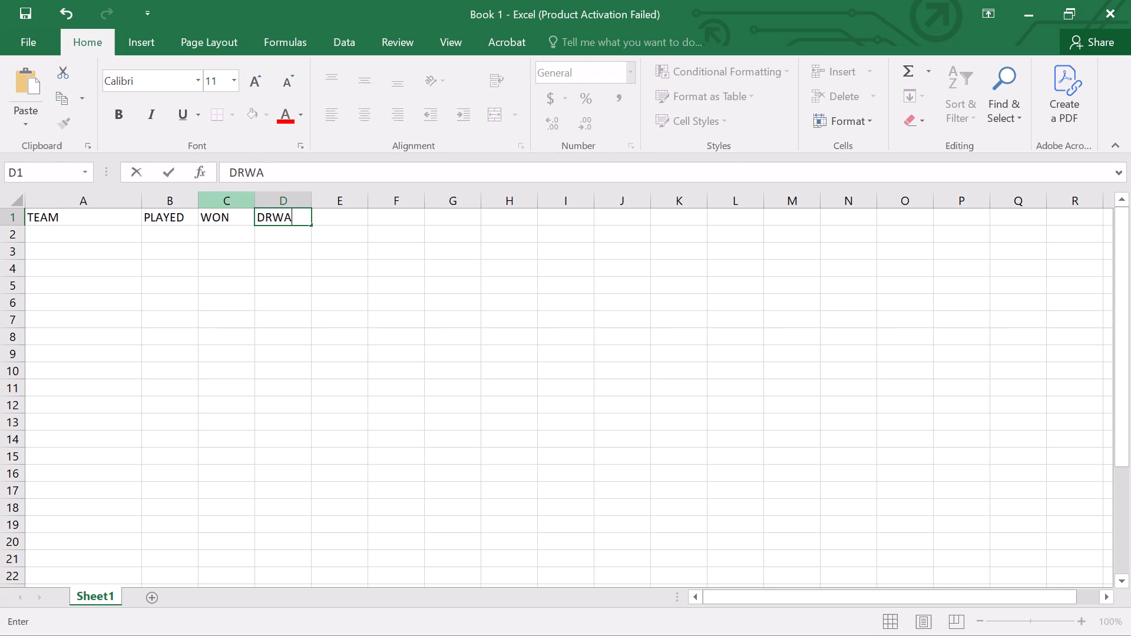
{"action": "key", "text": "Right"}
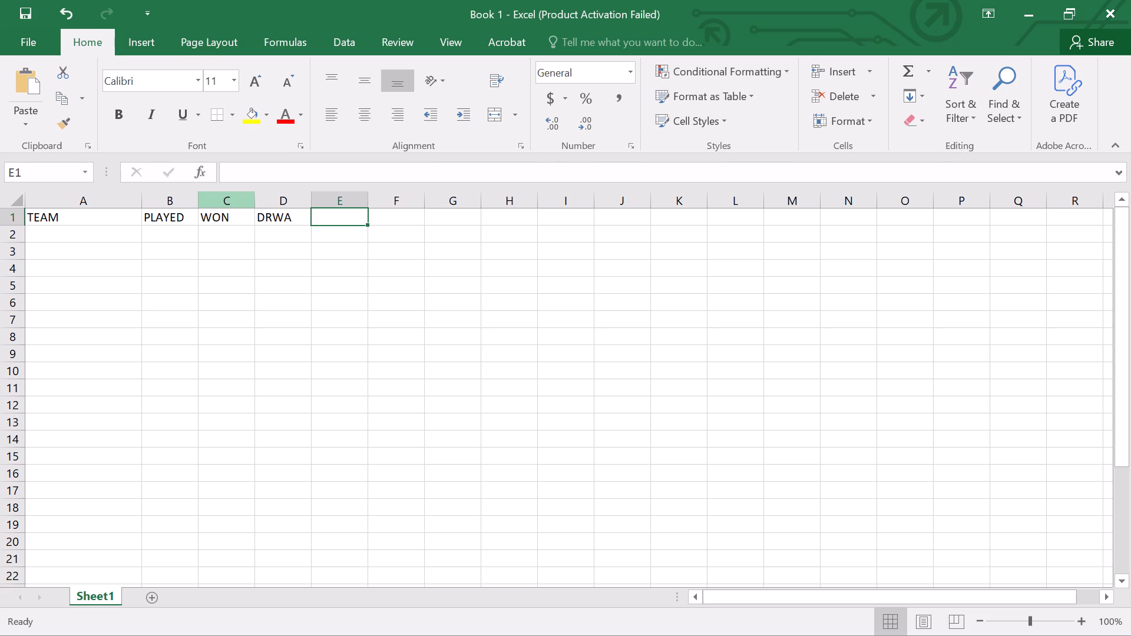
Replace the header in C1 with WIN and the misspelled header in D1 with DRAW.
{"action": "left_click", "coordinate": [213, 218]}
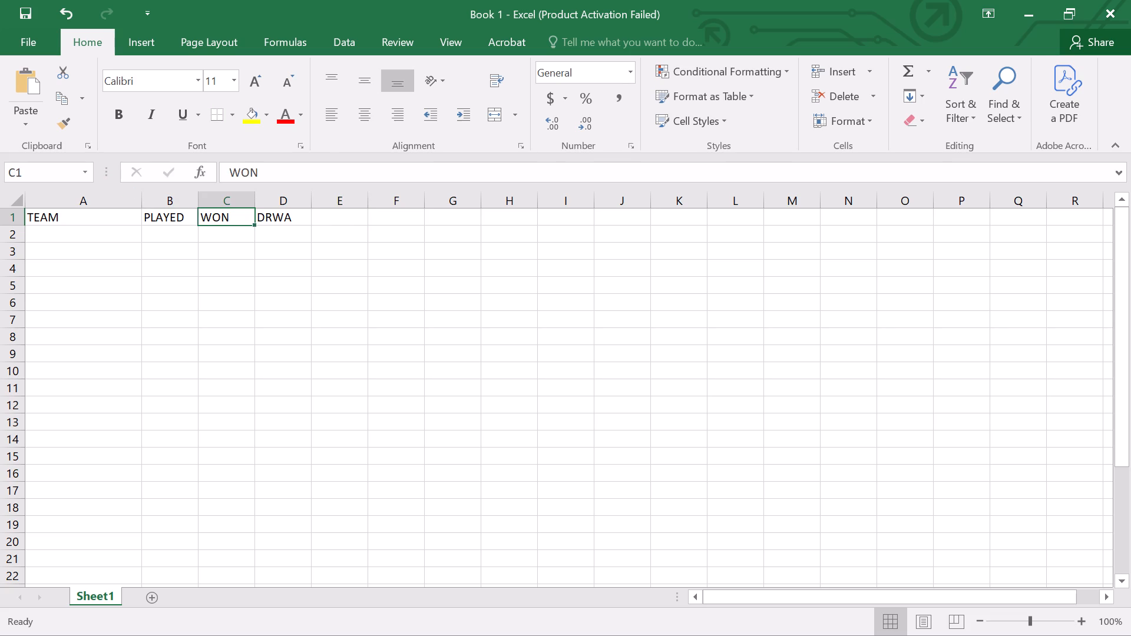
{"action": "left_click", "coordinate": [227, 218]}
{"action": "left_click", "coordinate": [232, 221]}
{"action": "key", "text": "BackSpace"}
{"action": "type", "text": "WIN"}
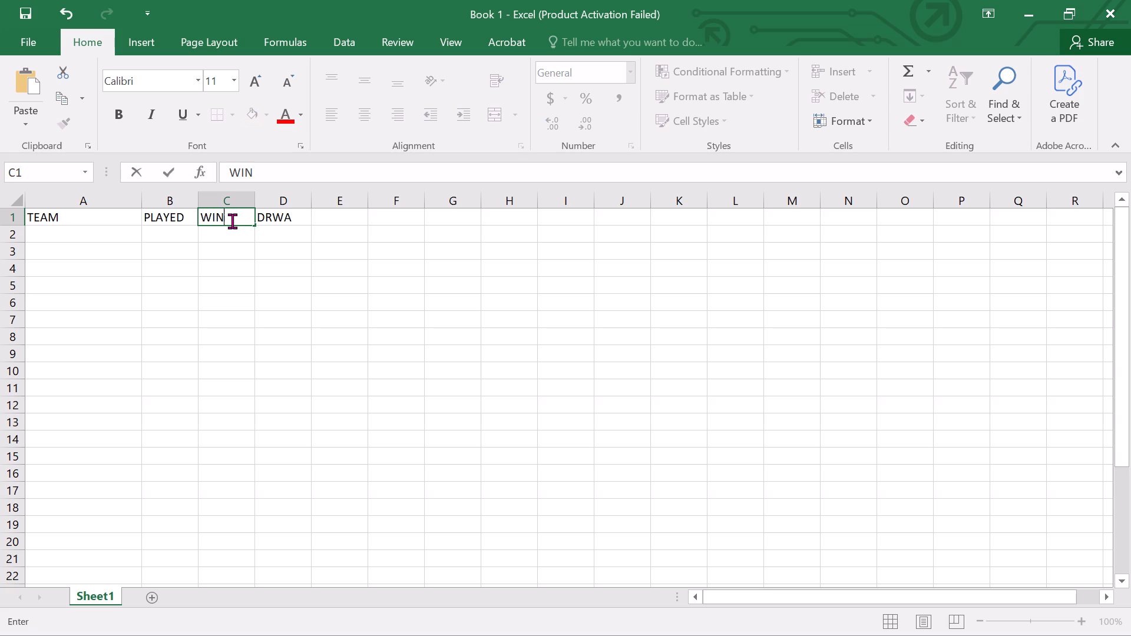
{"action": "key", "text": "Right"}
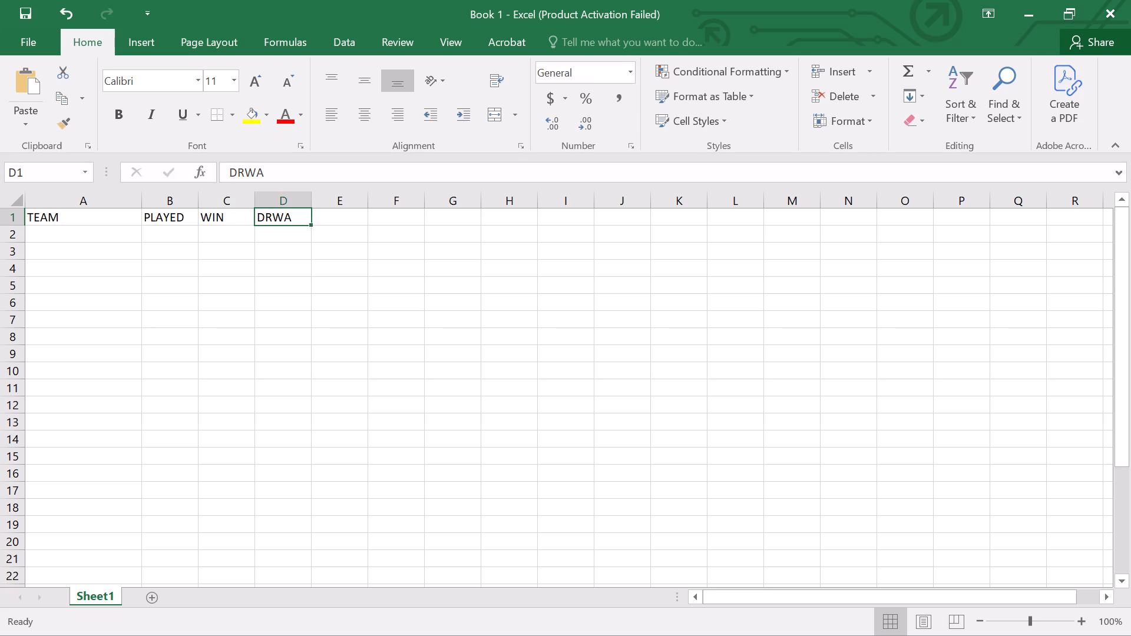
{"action": "key", "text": "BackSpace"}
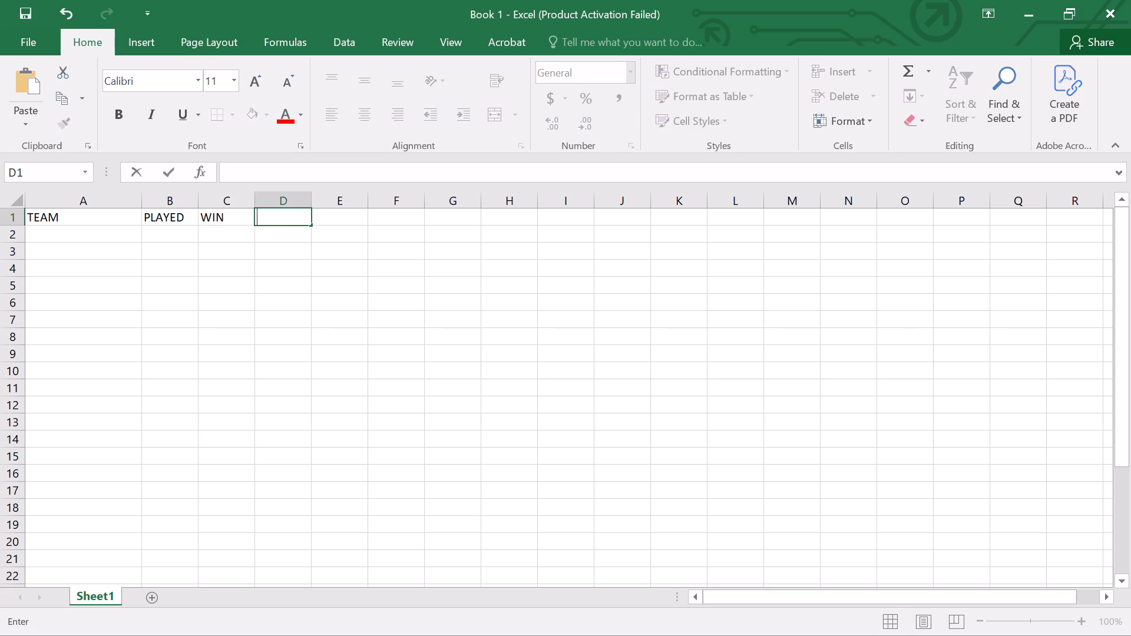
{"action": "type", "text": "DRAW"}
{"action": "key", "text": "Right"}
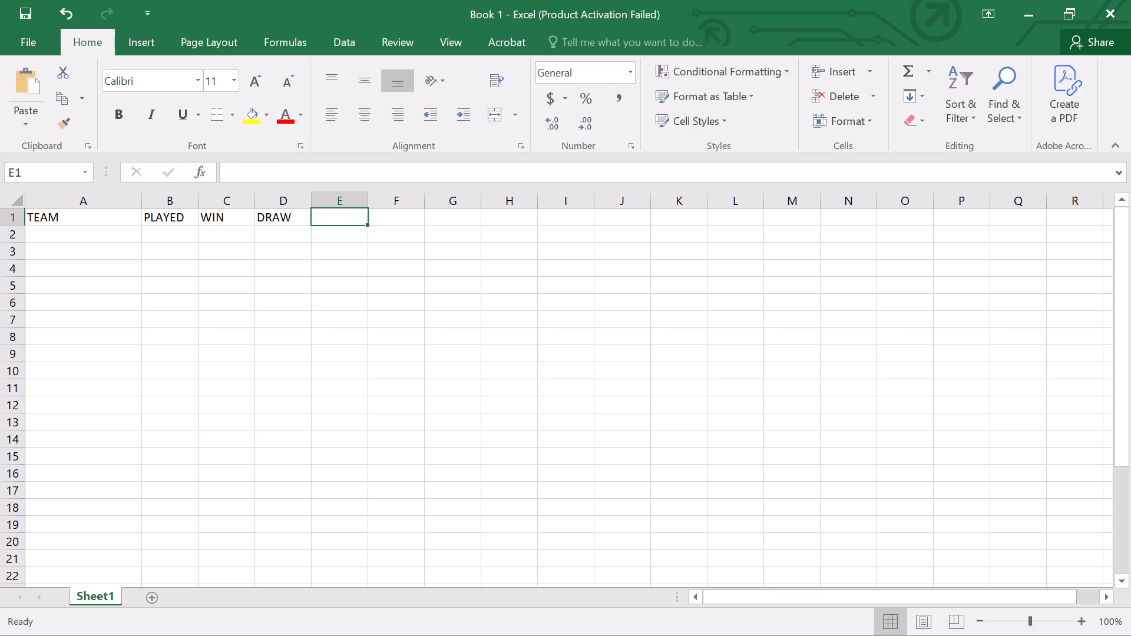
Enter the column header LOSS in cell E1.
{"action": "type", "text": "LOOS"}
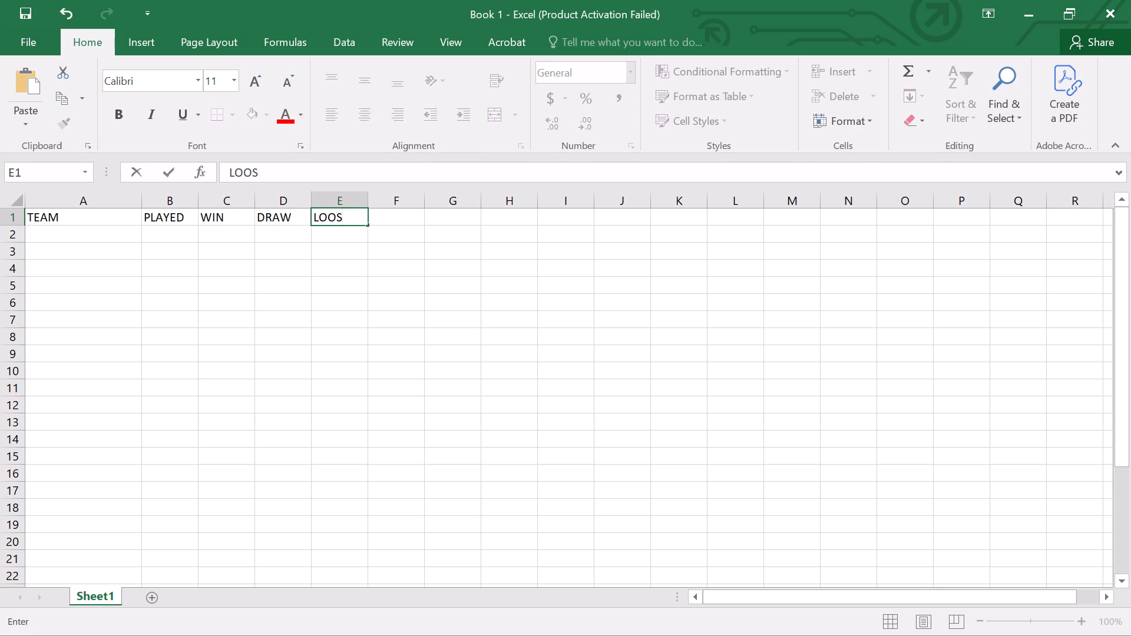
{"action": "key", "text": "BackSpace"}
{"action": "key", "text": "BackSpace"}
{"action": "type", "text": "SS"}
{"action": "key", "text": "space"}
{"action": "key", "text": "Right"}
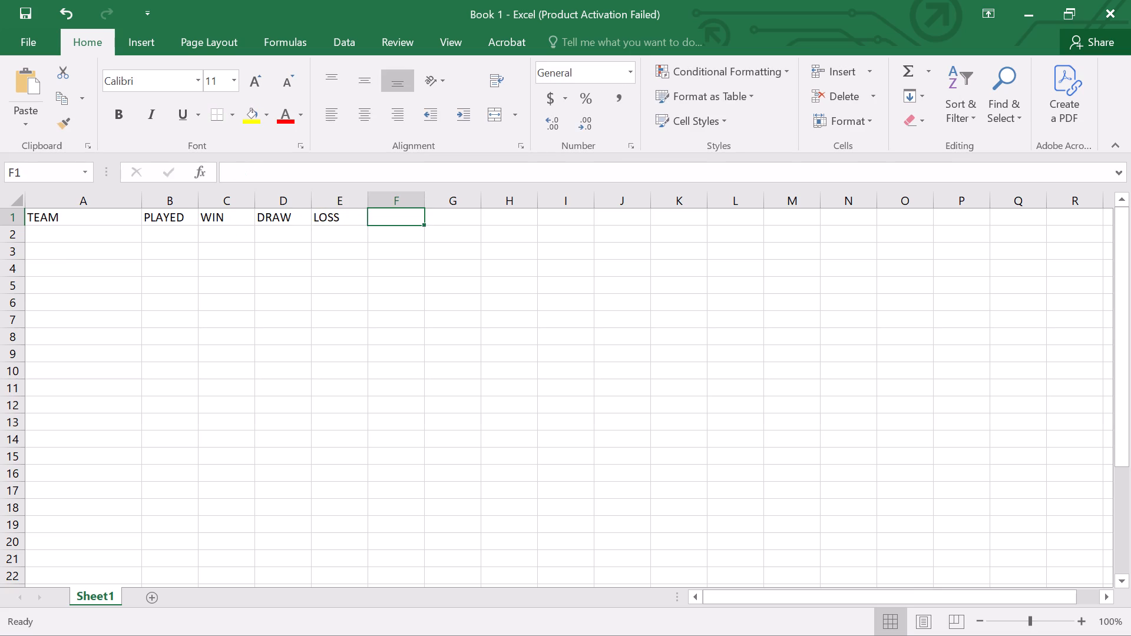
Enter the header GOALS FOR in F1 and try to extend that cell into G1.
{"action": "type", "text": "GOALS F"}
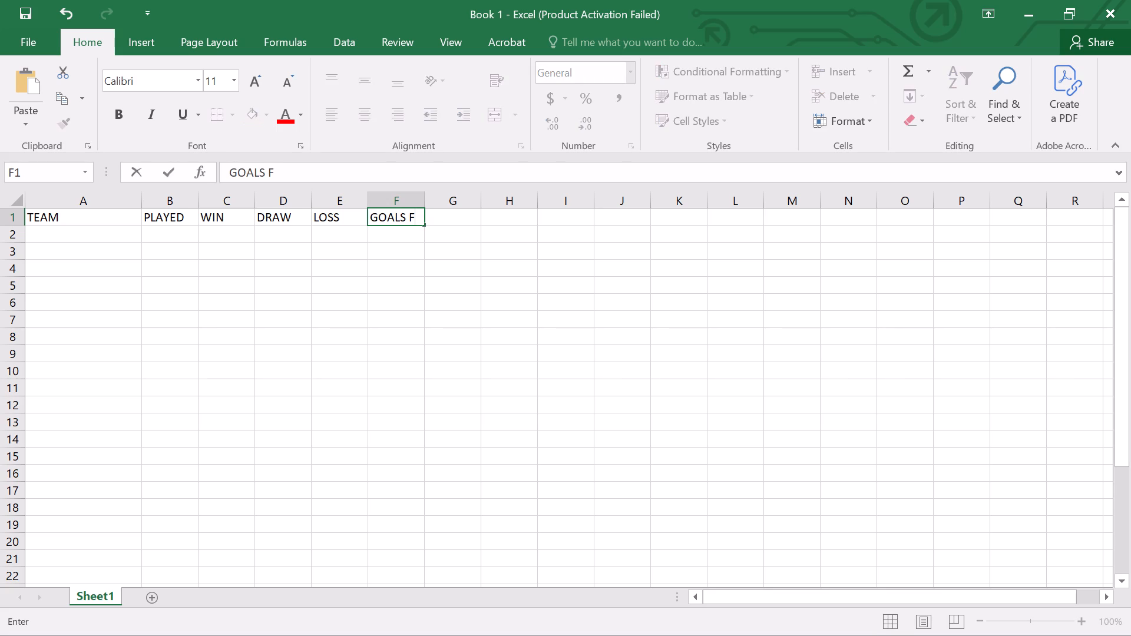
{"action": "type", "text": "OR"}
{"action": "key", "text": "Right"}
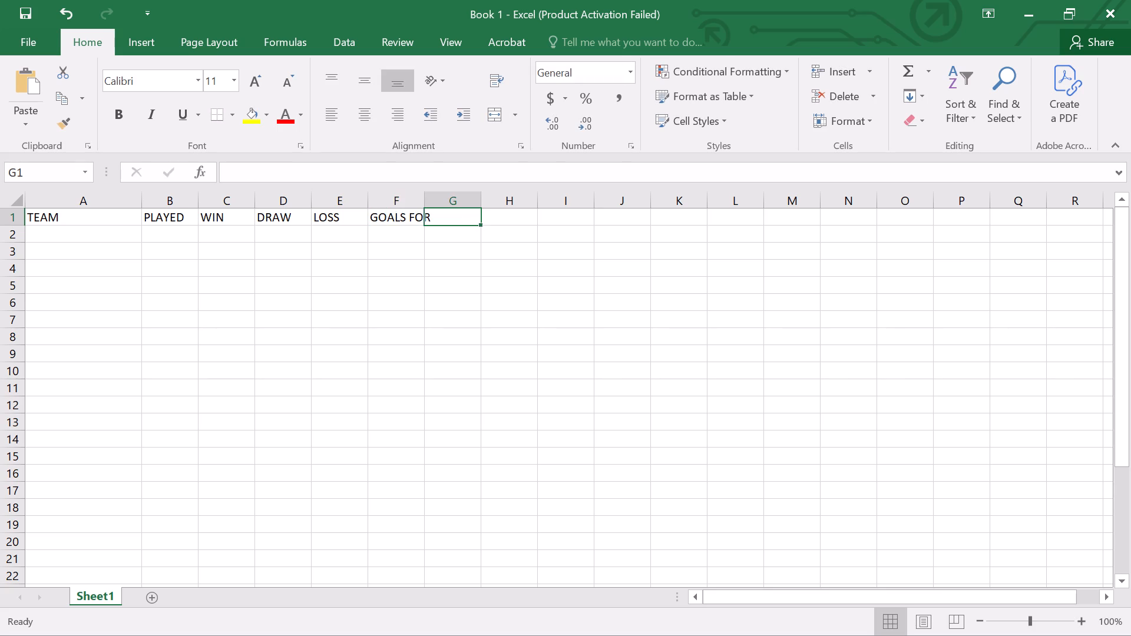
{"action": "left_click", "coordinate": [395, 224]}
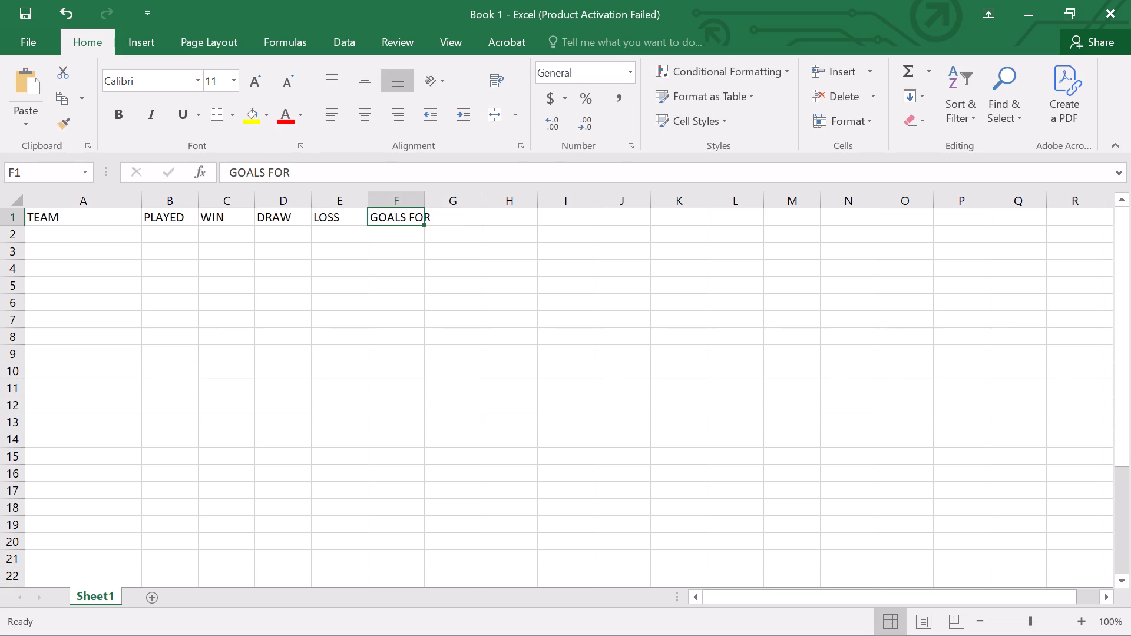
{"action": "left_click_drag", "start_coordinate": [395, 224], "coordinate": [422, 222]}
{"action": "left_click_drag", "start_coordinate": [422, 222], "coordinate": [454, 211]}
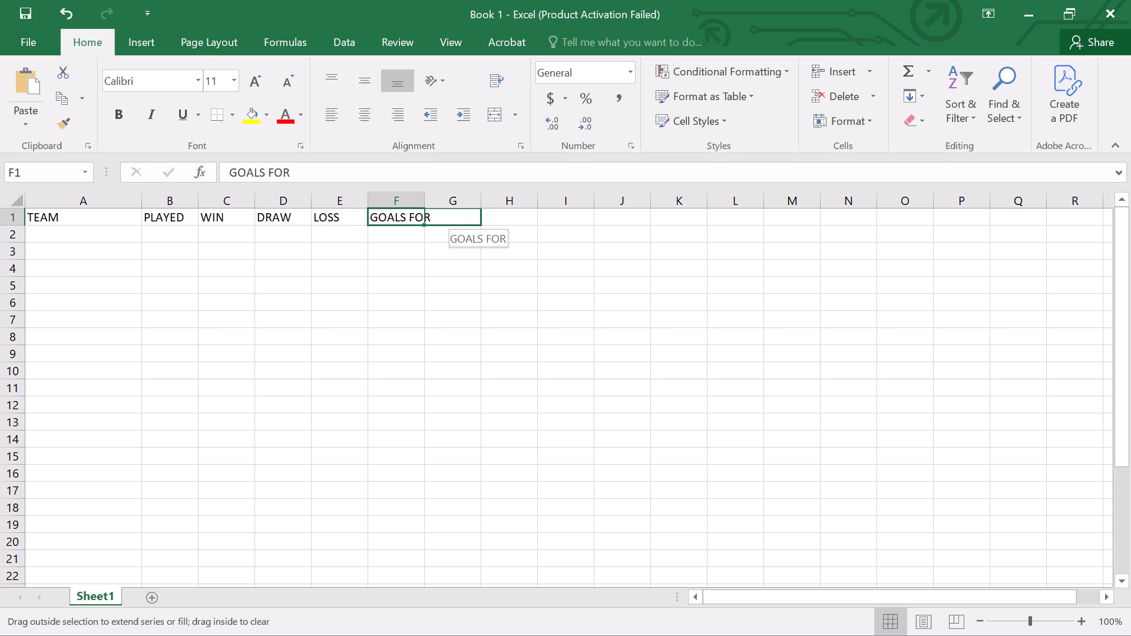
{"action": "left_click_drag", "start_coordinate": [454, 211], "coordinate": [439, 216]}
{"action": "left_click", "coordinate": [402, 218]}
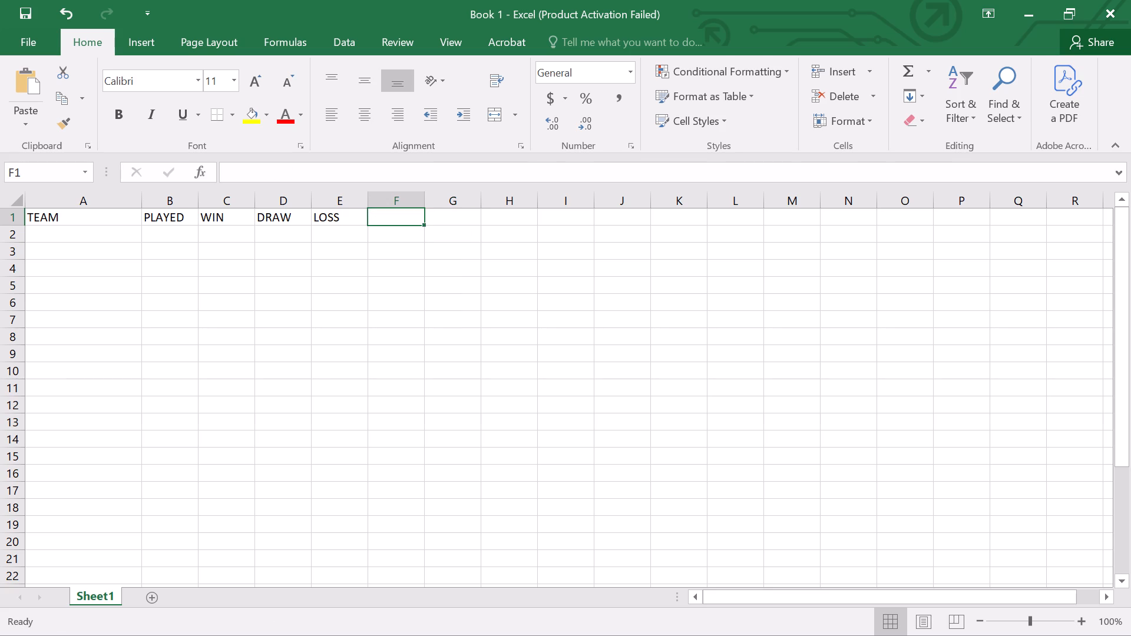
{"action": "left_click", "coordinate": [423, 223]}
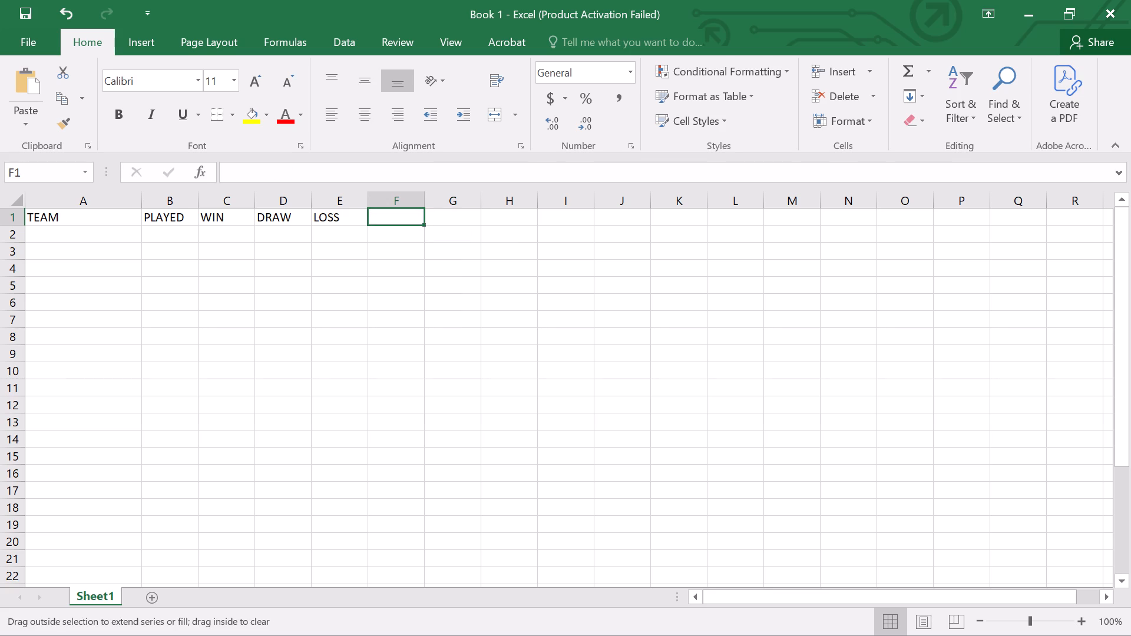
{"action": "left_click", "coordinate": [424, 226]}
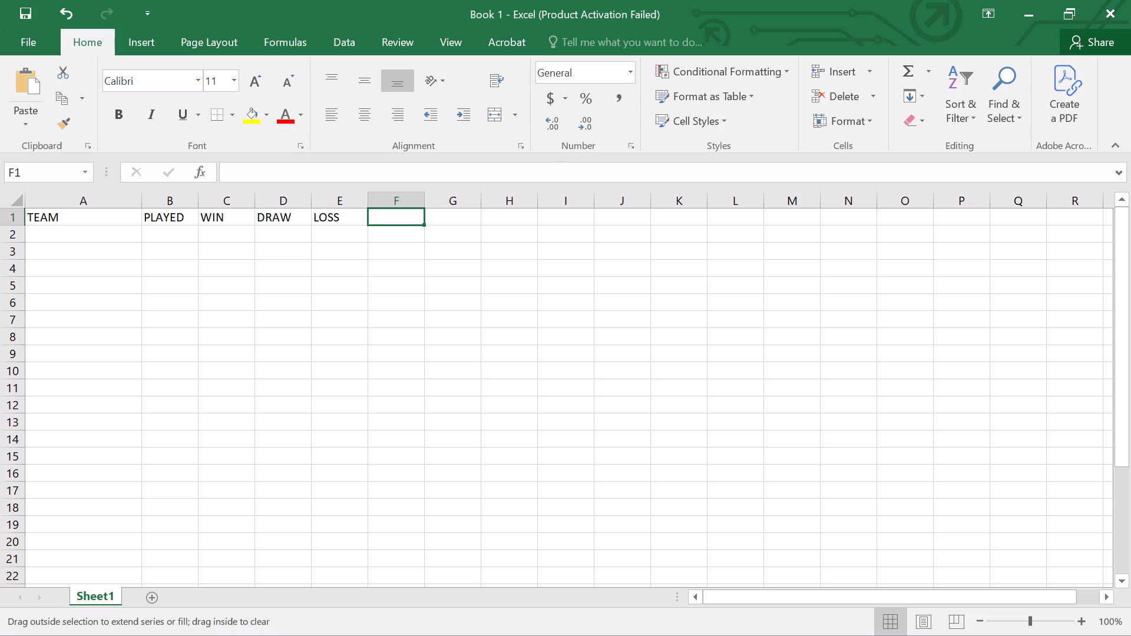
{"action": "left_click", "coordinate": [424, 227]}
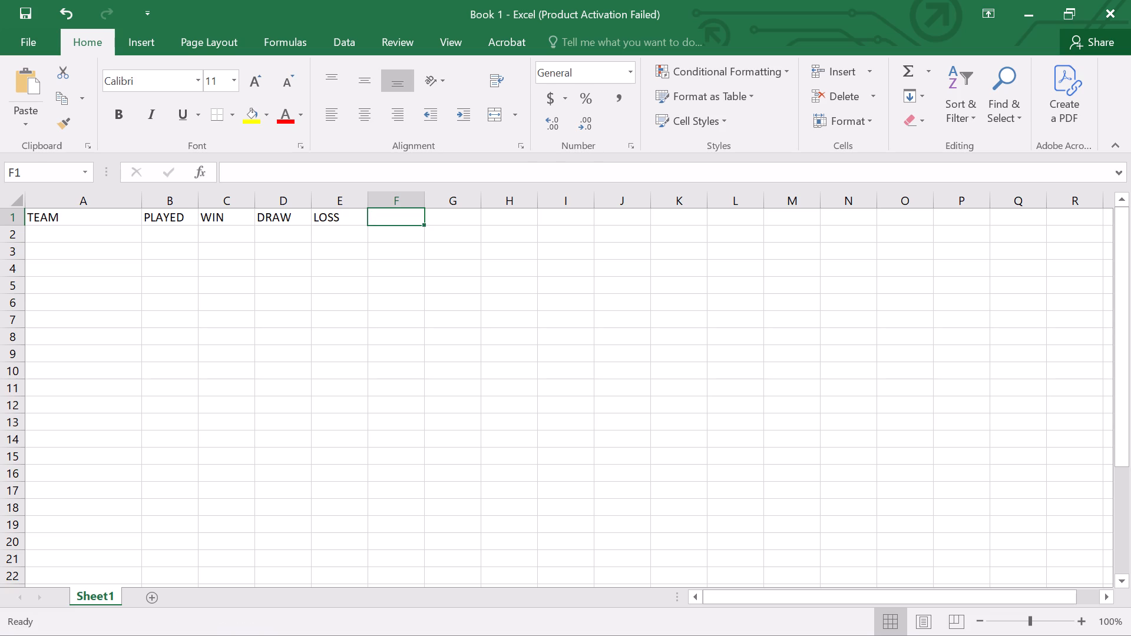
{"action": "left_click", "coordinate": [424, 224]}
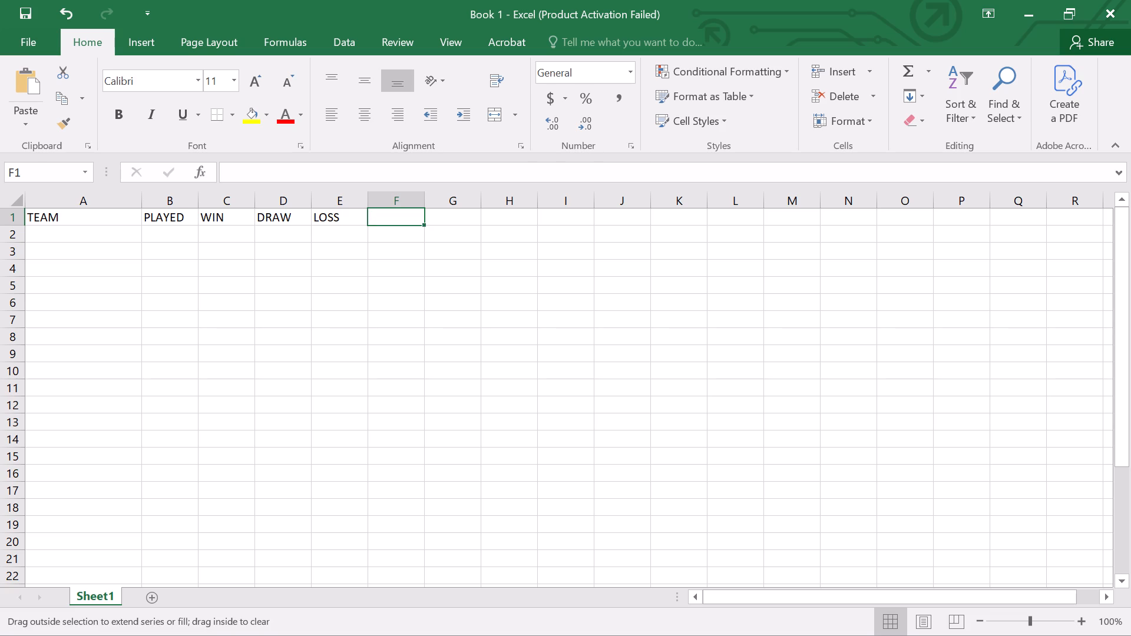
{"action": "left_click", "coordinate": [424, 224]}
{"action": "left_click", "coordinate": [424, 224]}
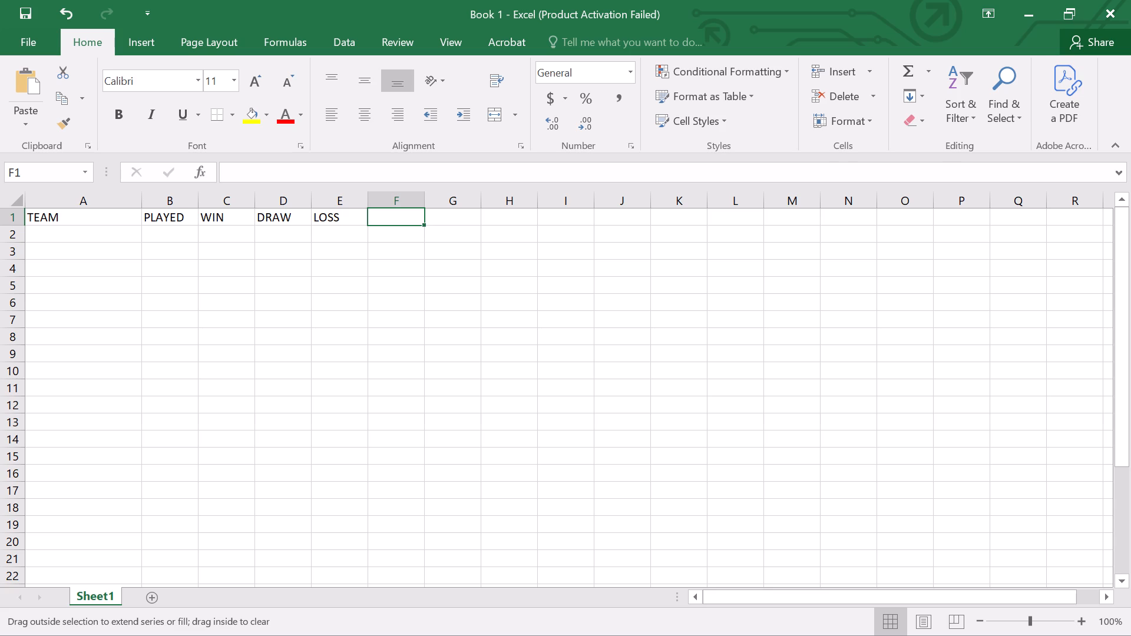
Enter the column headers GF, GA and TGD in cells F1, G1 and H1.
{"action": "left_click", "coordinate": [400, 220]}
{"action": "key", "text": "g"}
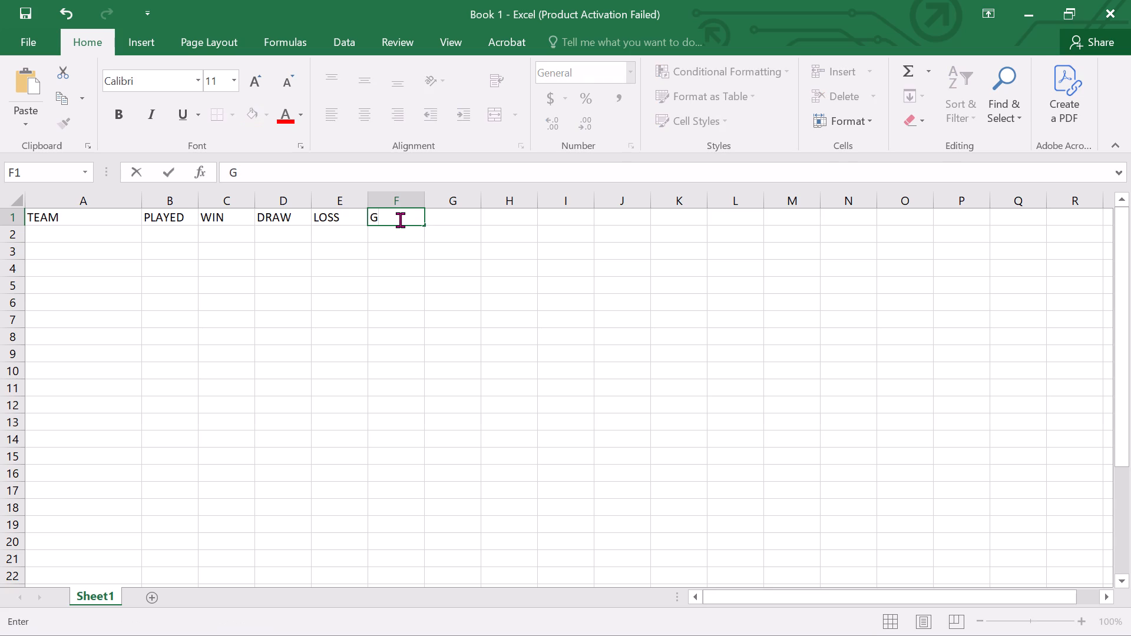
{"action": "key", "text": "f"}
{"action": "key", "text": "Right"}
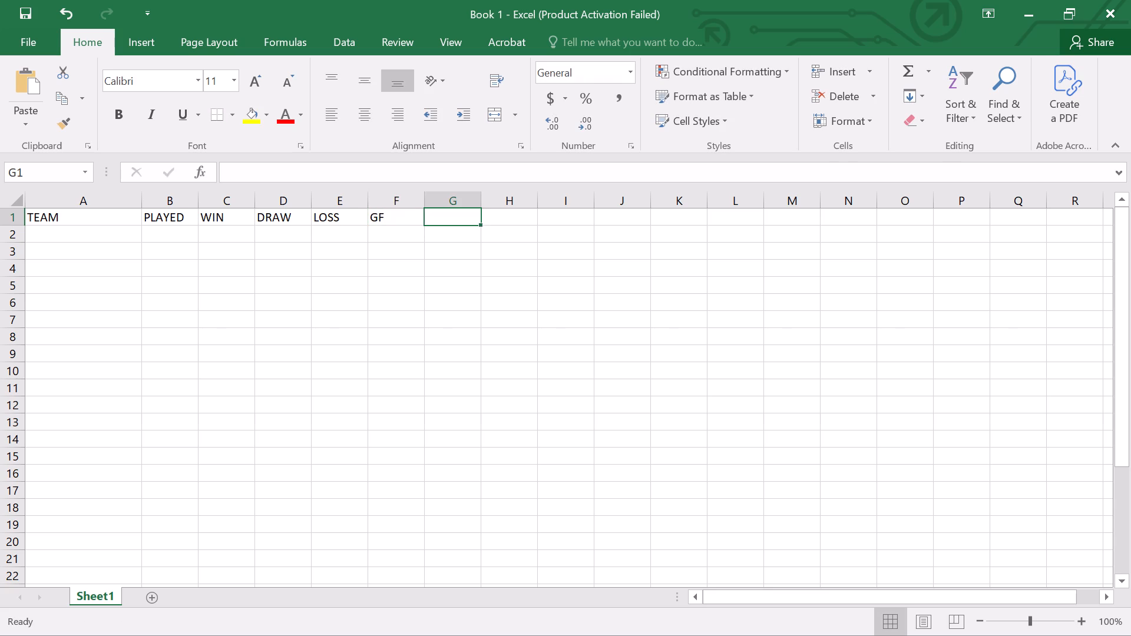
{"action": "type", "text": "GA"}
{"action": "key", "text": "Right"}
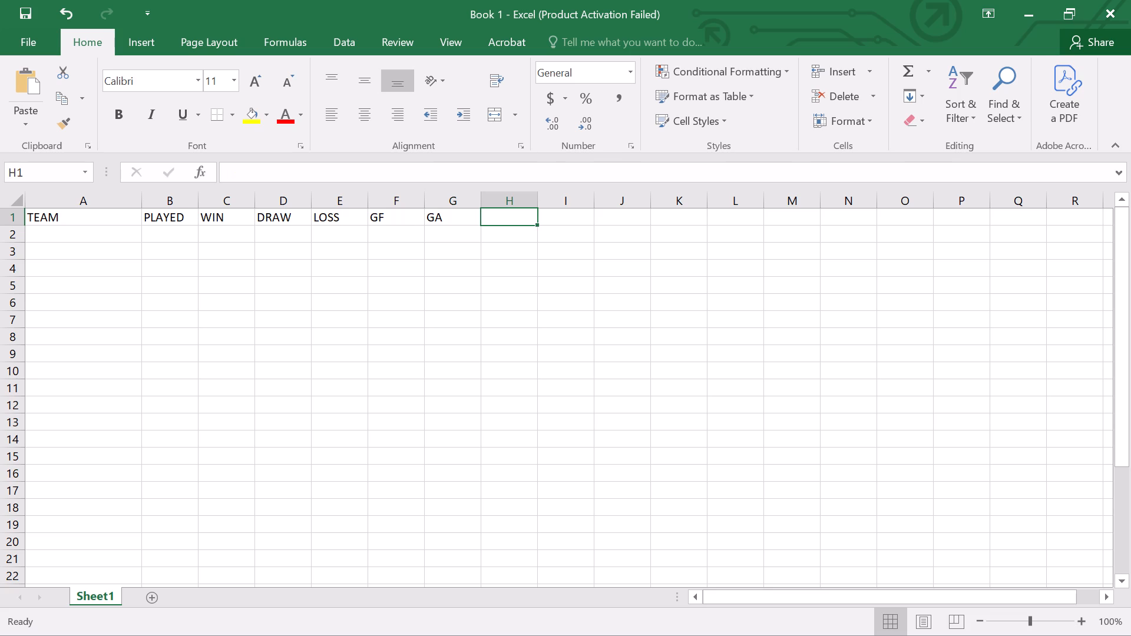
{"action": "type", "text": "TGD"}
{"action": "key", "text": "Right"}
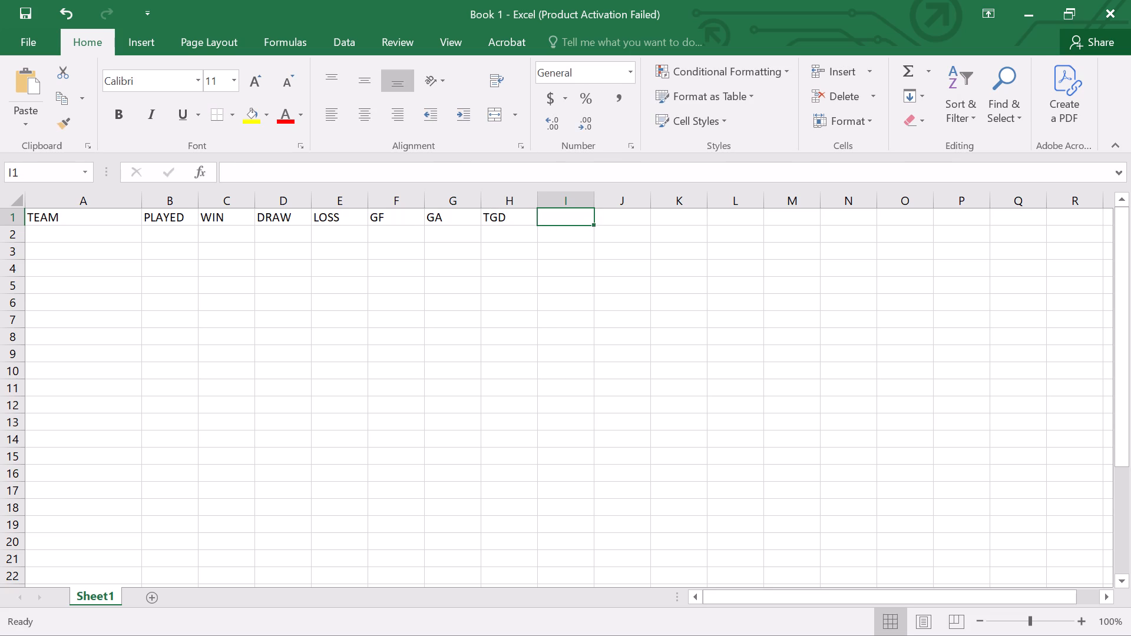
Enter the column header POINTS in cell I1.
{"action": "type", "text": "POU"}
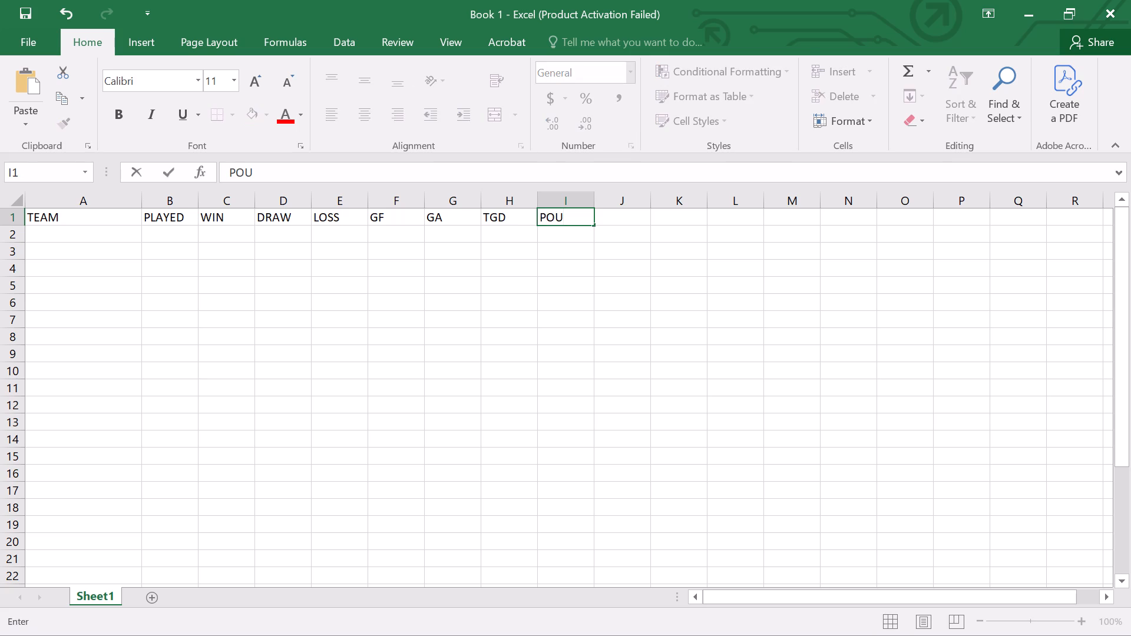
{"action": "key", "text": "BackSpace"}
{"action": "type", "text": "INT"}
{"action": "key", "text": "s"}
{"action": "key", "text": "Return"}
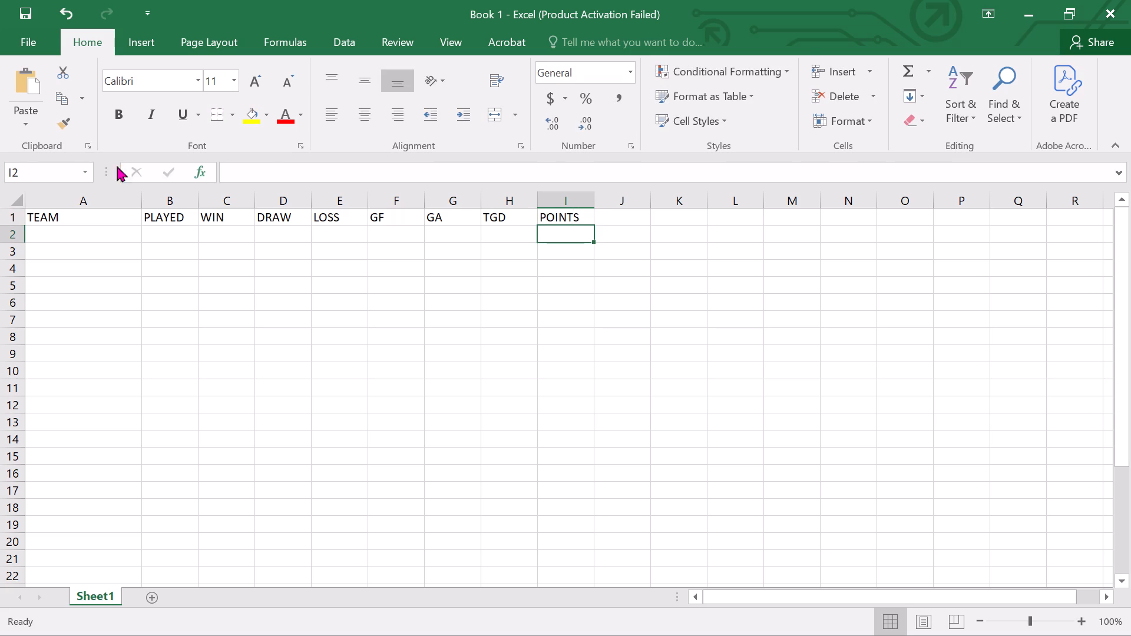
List the teams ARSENAL, MAN CITY, BRIGHTON and SPURS in cells A2 to A5 of the TEAM column.
{"action": "left_click", "coordinate": [99, 236]}
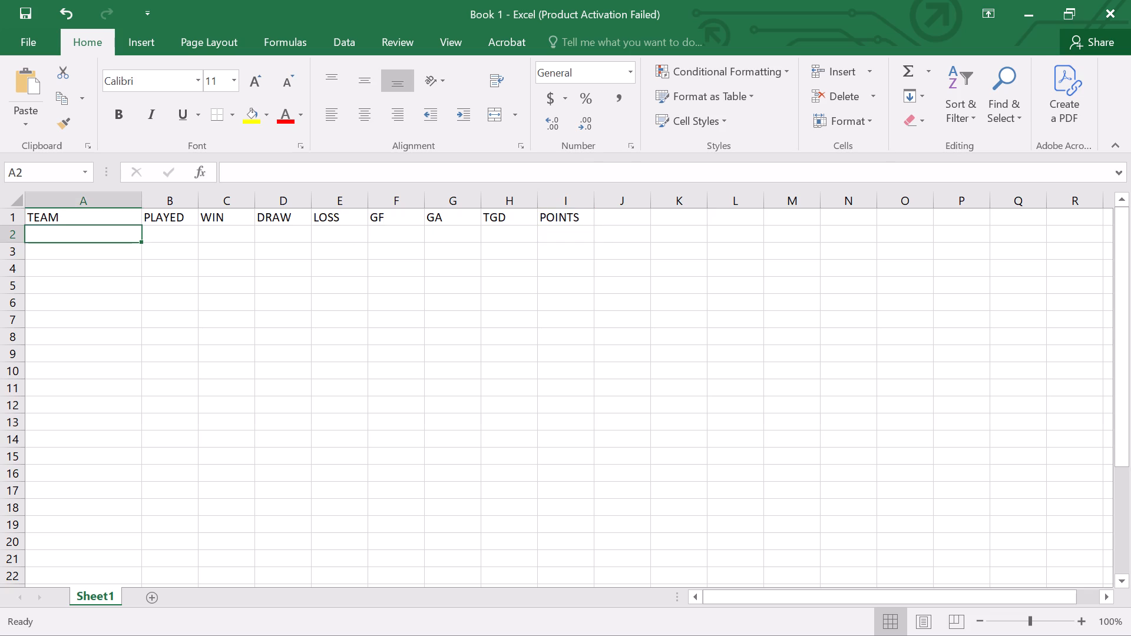
{"action": "type", "text": "ARSENAL"}
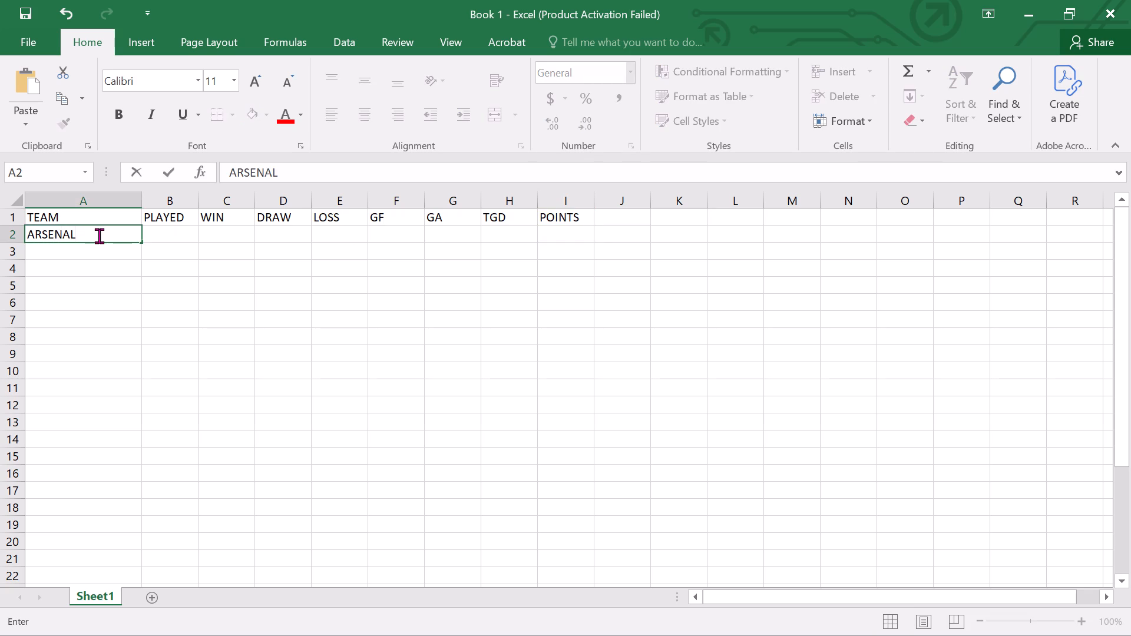
{"action": "left_click", "coordinate": [97, 250]}
{"action": "type", "text": "MAN CITY"}
{"action": "key", "text": "Return"}
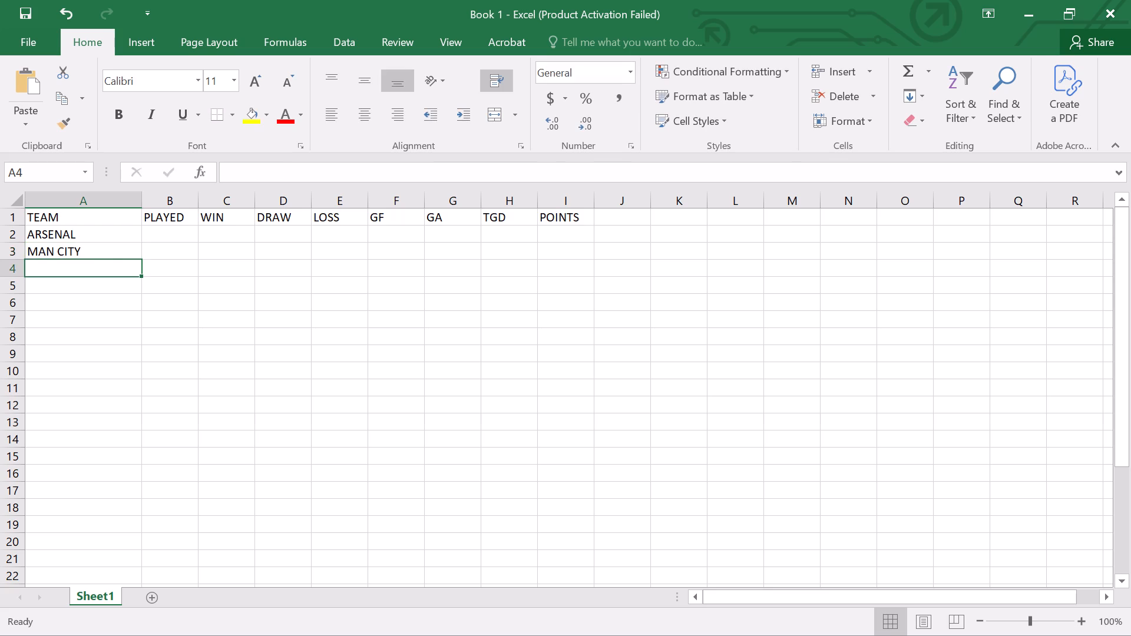
{"action": "type", "text": "BRIGH"}
{"action": "type", "text": "TON"}
{"action": "key", "text": "Return"}
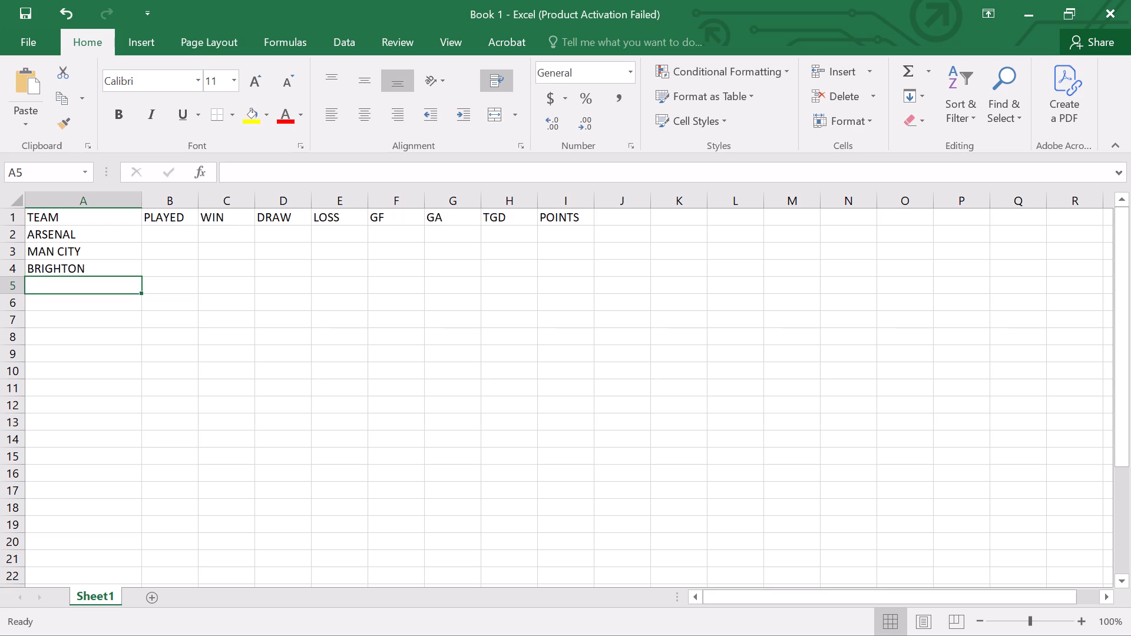
{"action": "type", "text": "SPURS"}
{"action": "key", "text": "Return"}
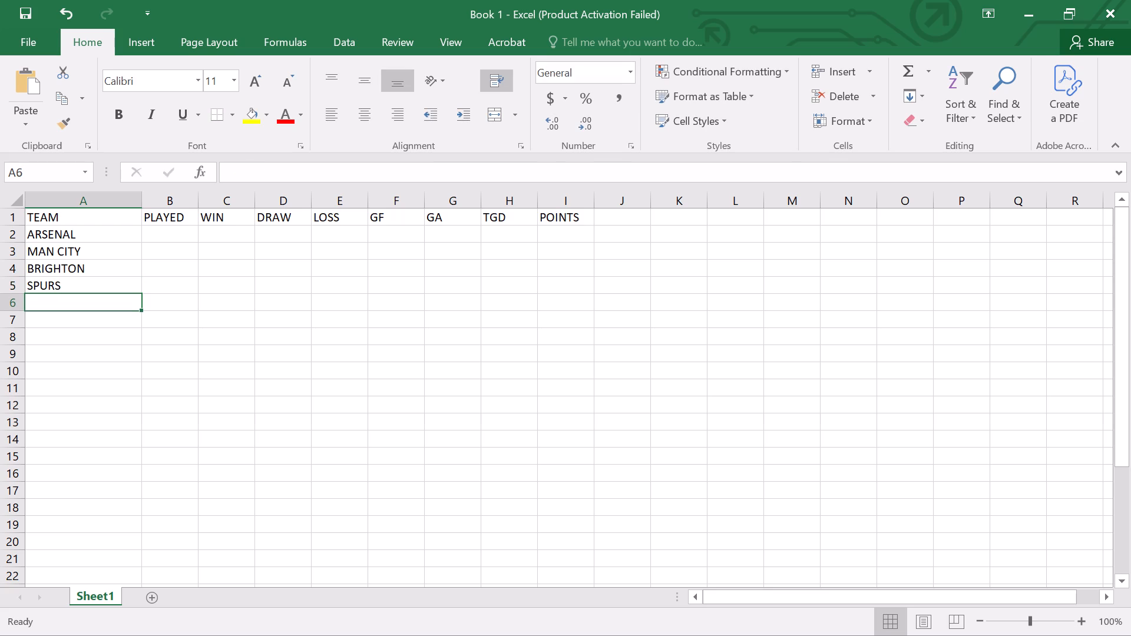
Enter the team name MAN UNITED in cell A20 of the TEAM column.
{"action": "left_click", "coordinate": [49, 547]}
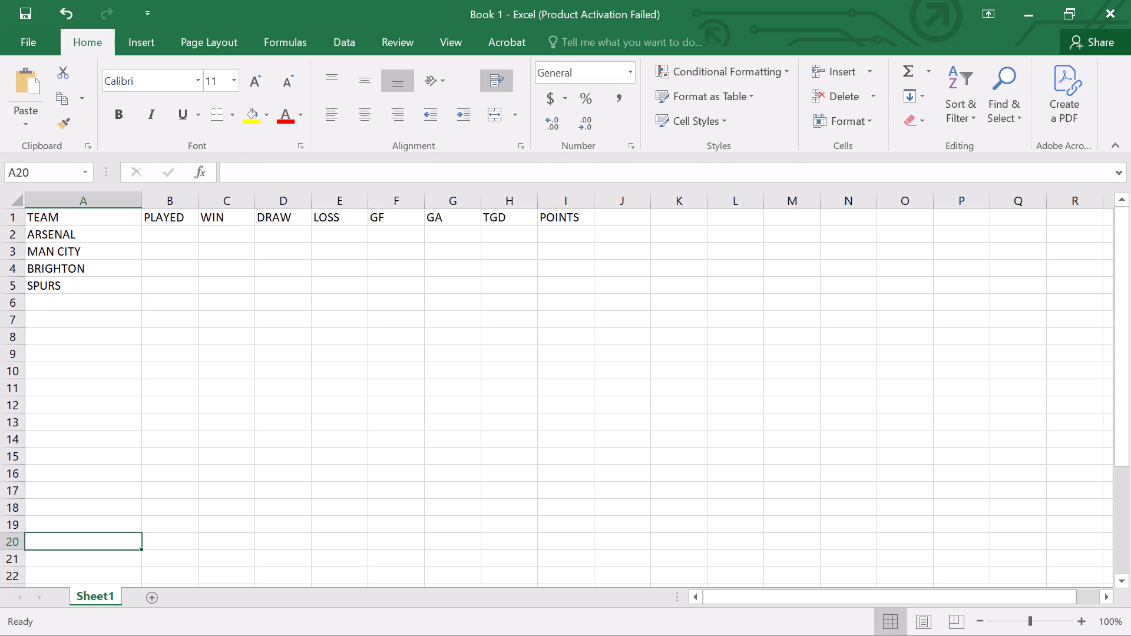
{"action": "type", "text": "MA"}
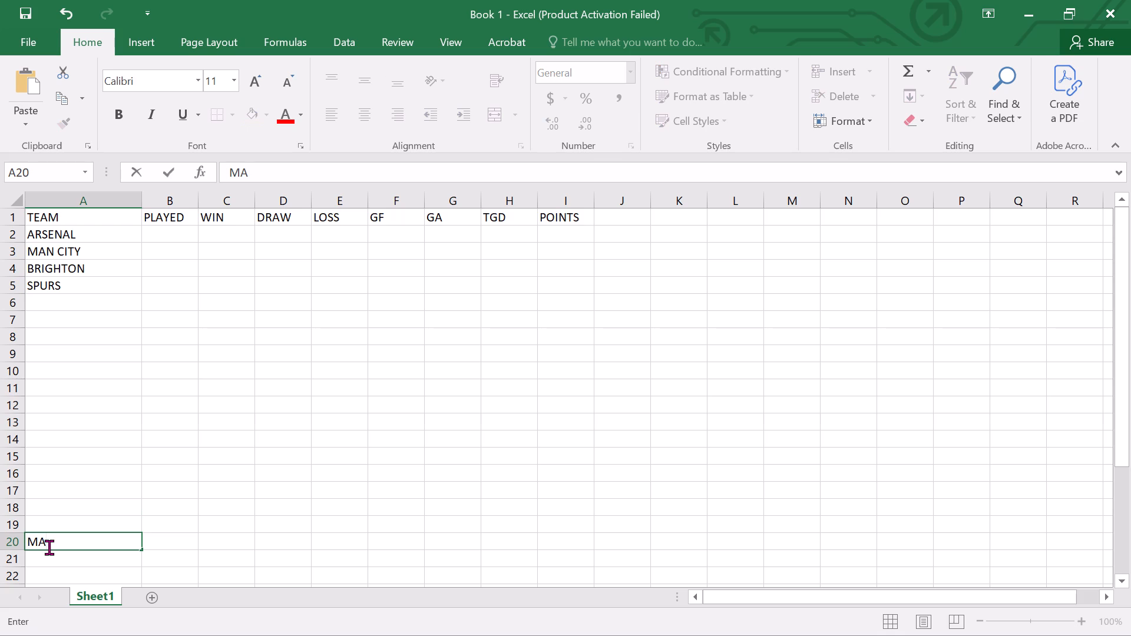
{"action": "key", "text": "n"}
{"action": "key", "text": "space"}
{"action": "type", "text": "UNITED"}
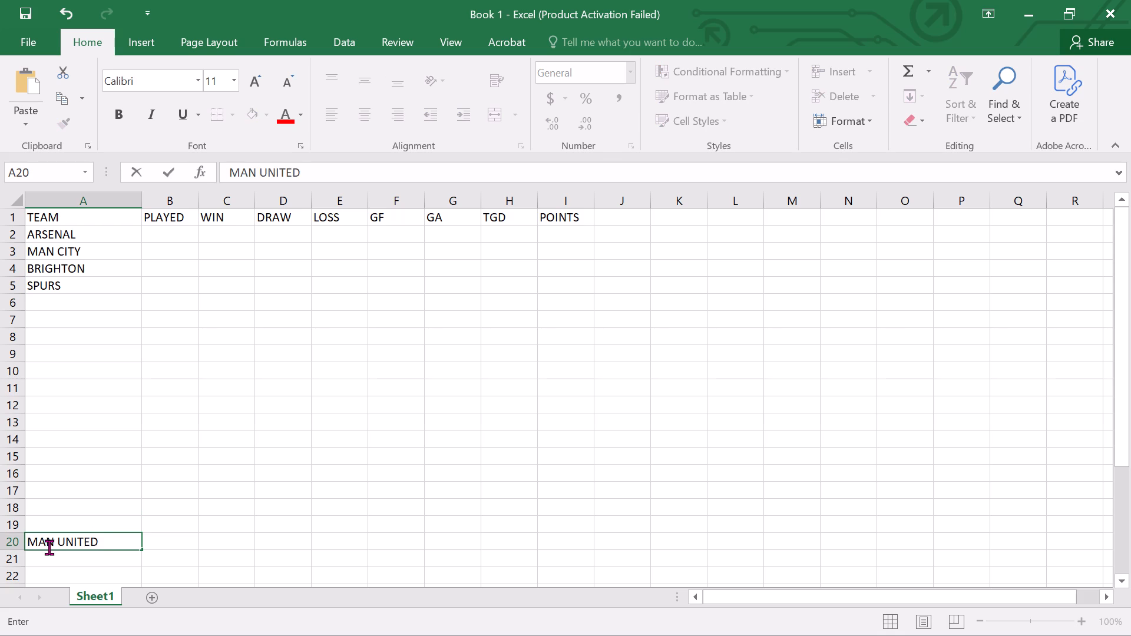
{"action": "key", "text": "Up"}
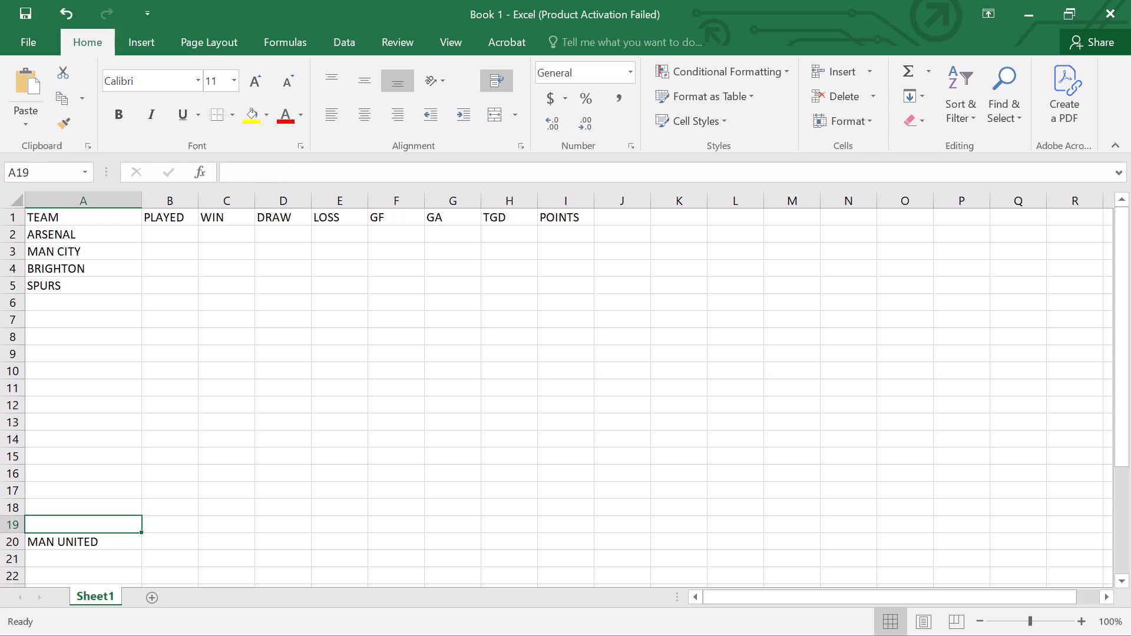
Enter the teams CHELSEA, COVENTRY, SUNDERLAND, NEWCASTLE and FULHAM in the TEAM column, working upward from cell A19 to A15.
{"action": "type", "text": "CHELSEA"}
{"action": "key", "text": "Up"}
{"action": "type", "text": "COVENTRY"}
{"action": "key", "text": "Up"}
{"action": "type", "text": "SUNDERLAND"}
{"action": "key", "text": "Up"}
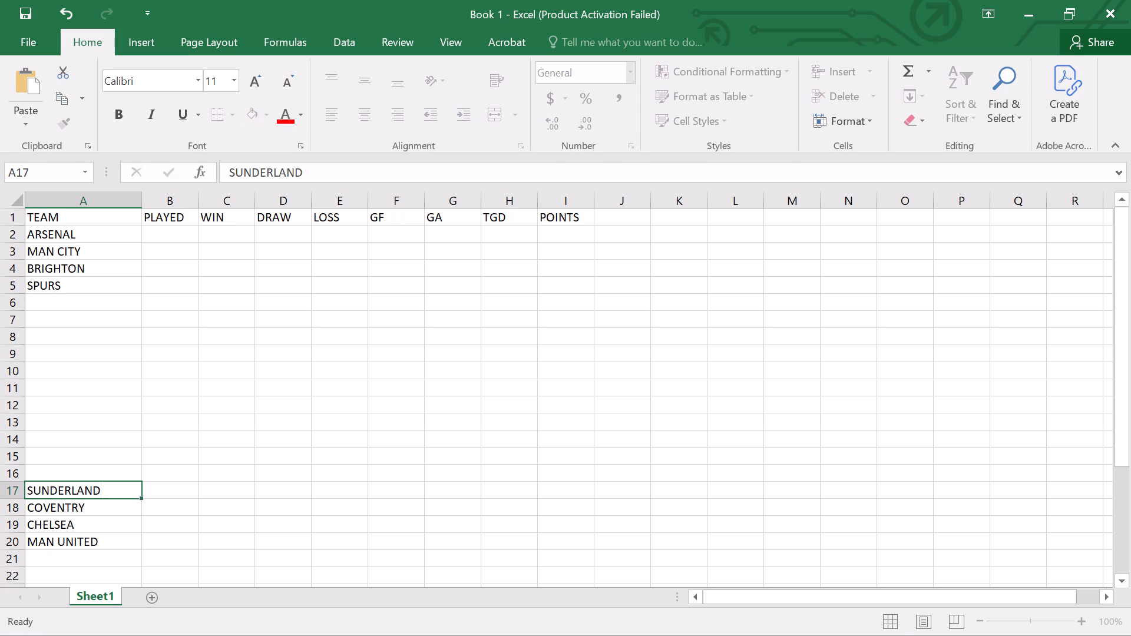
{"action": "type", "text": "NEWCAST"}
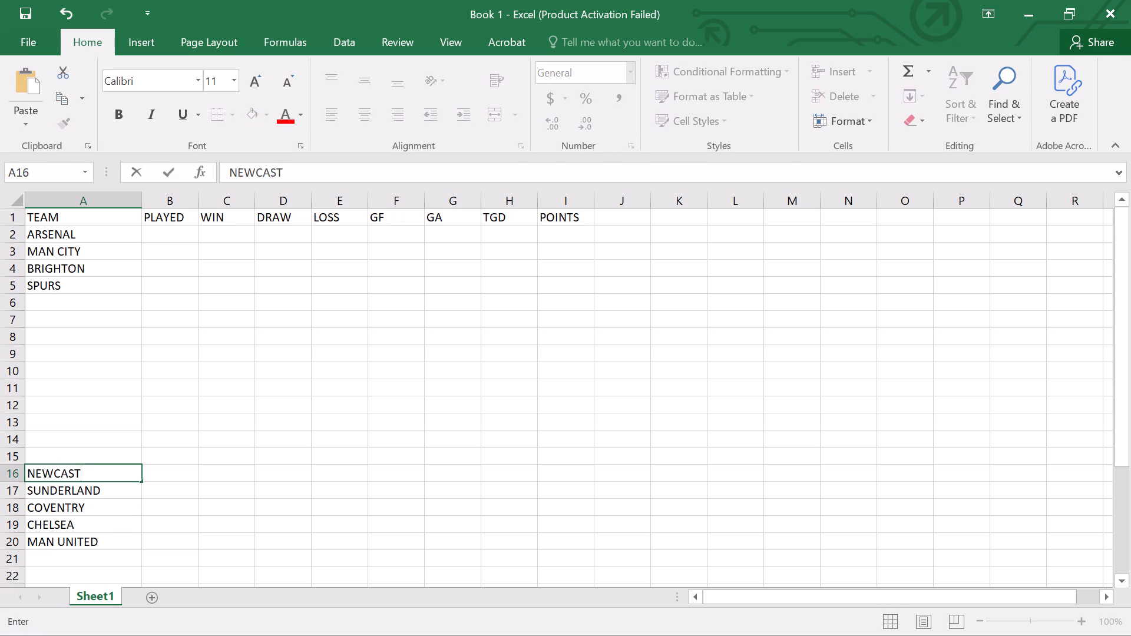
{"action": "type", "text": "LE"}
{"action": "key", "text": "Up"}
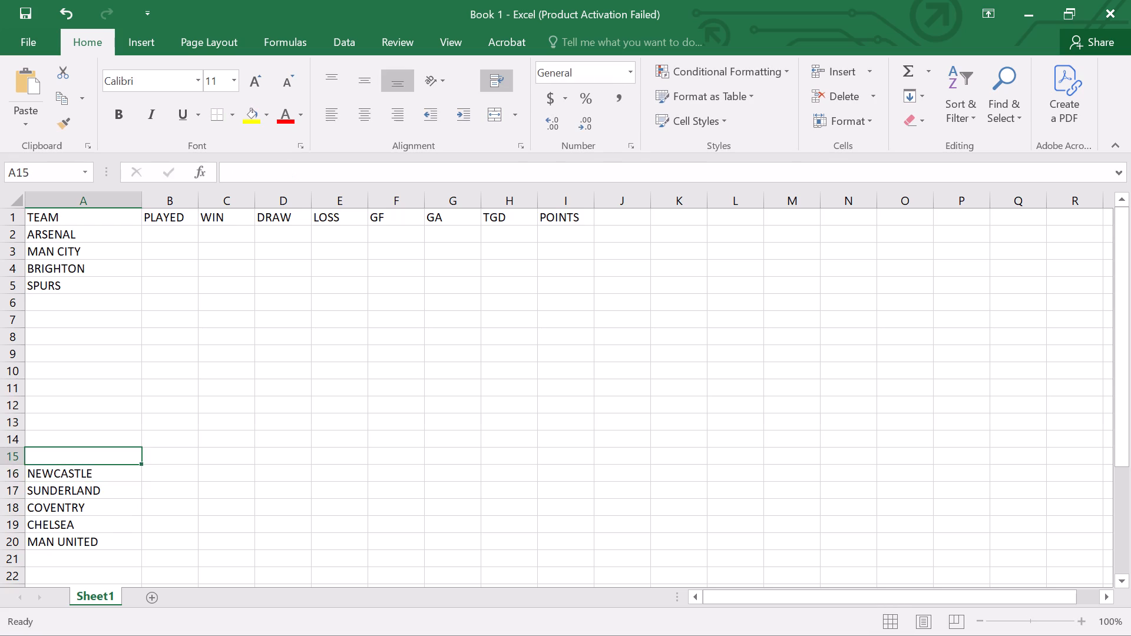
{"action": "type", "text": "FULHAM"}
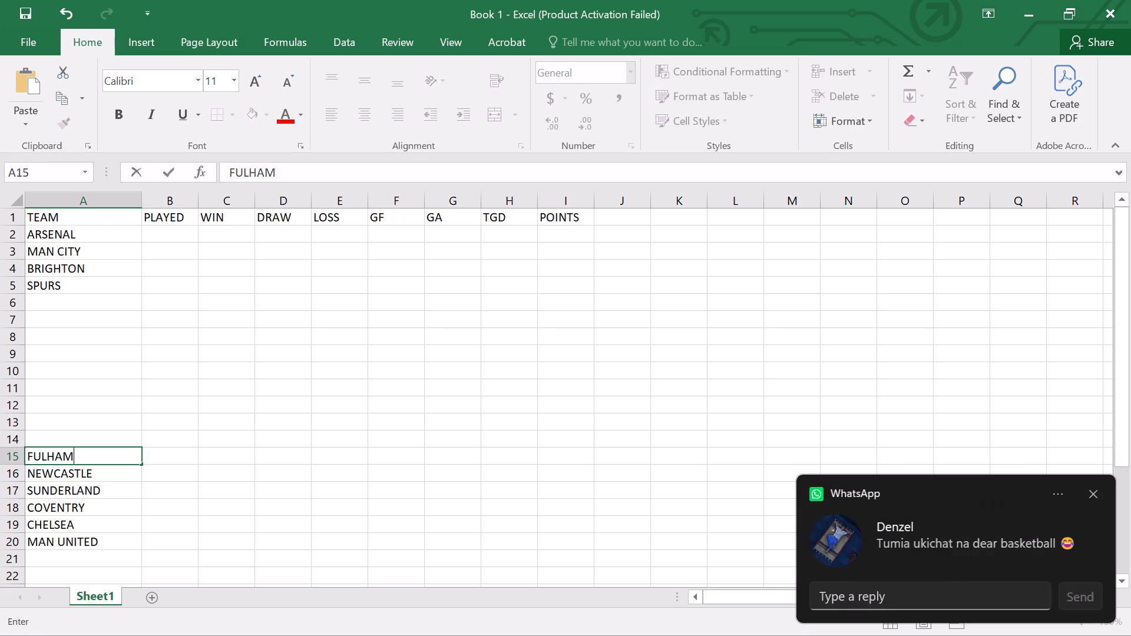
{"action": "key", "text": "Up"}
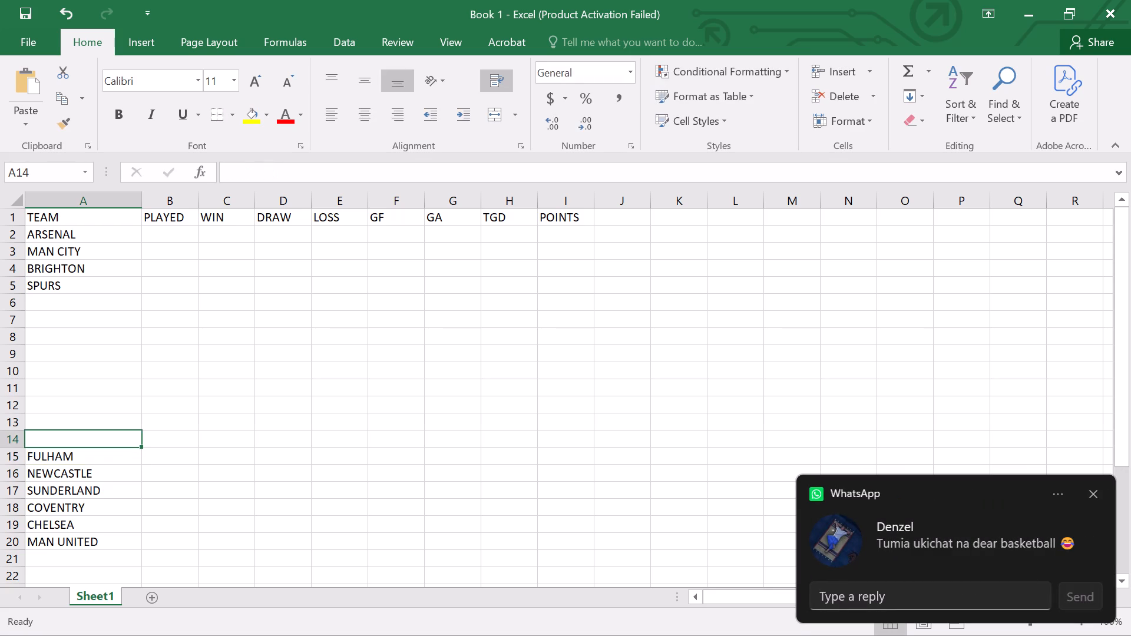
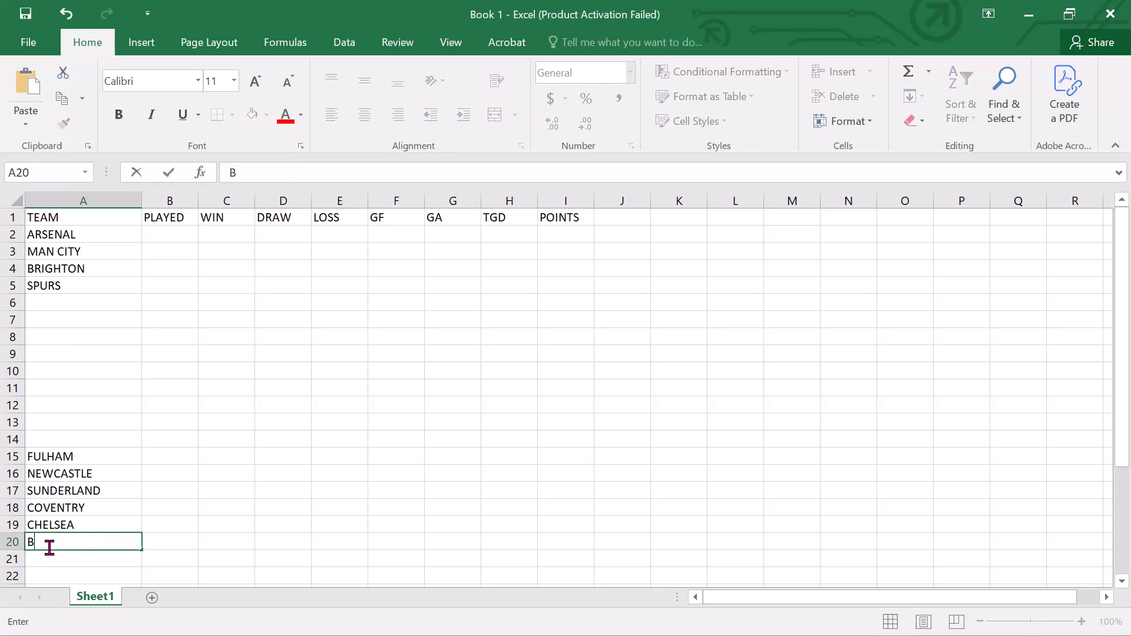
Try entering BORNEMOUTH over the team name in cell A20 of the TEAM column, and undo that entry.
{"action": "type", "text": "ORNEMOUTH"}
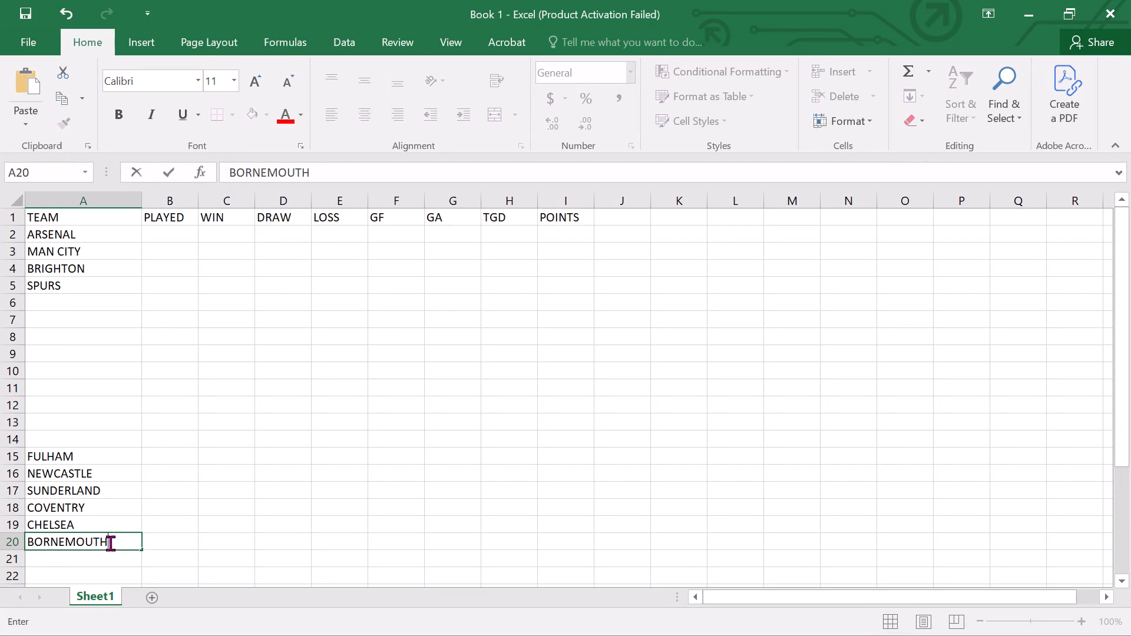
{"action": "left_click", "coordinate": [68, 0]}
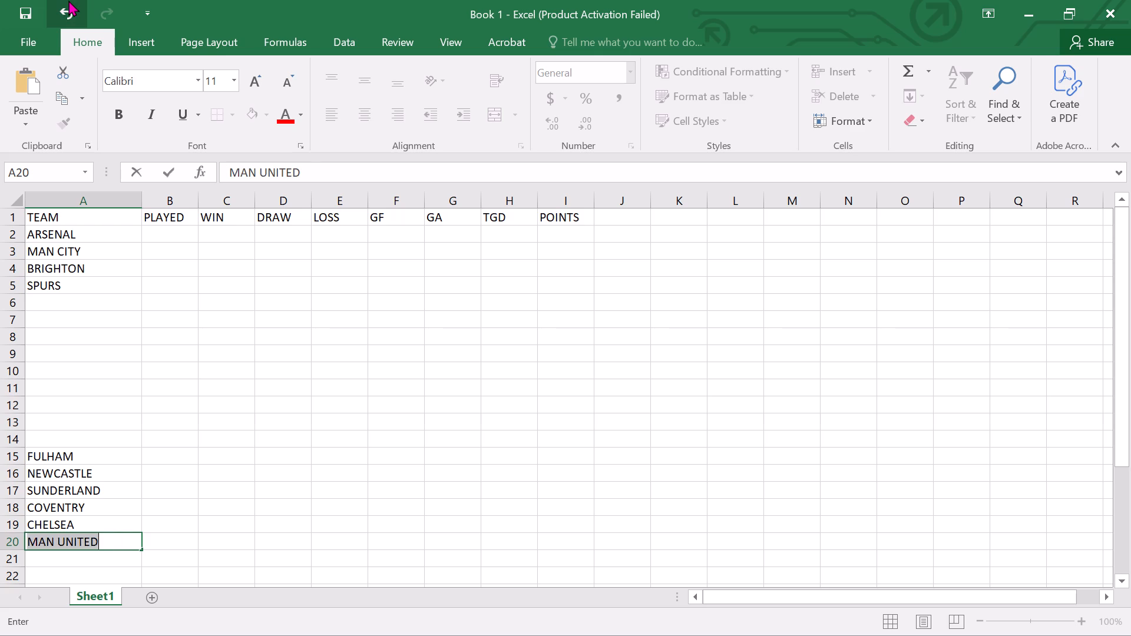
Fill the TEAM column upwards from cell A14 to A12 with BORNEMOUTH, BRENTFORD and EVERTON.
{"action": "left_click", "coordinate": [58, 434]}
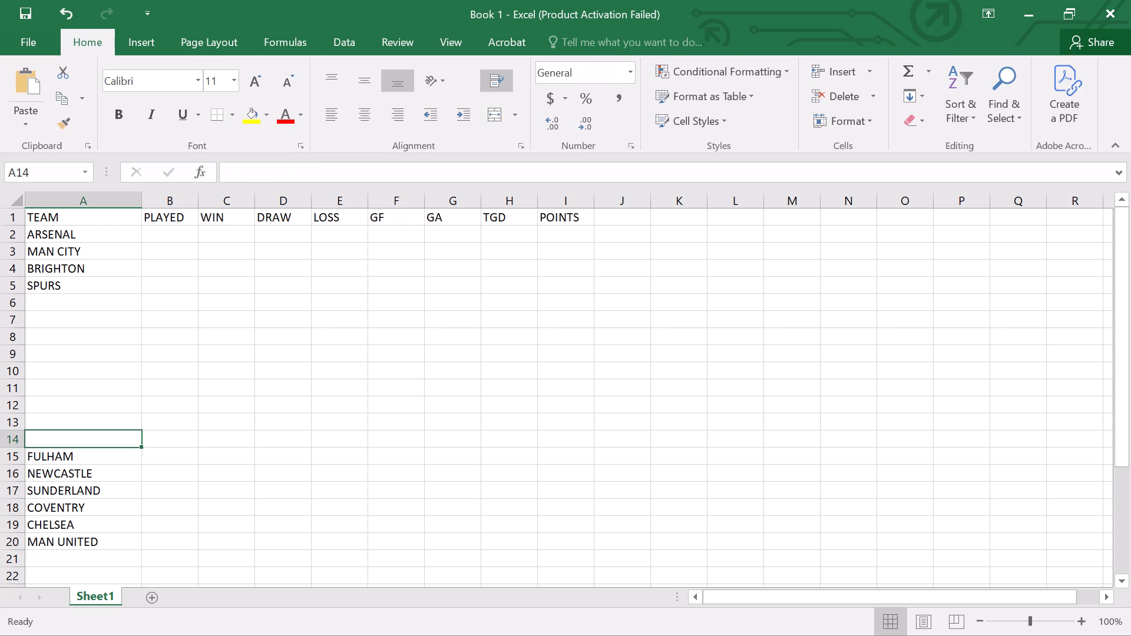
{"action": "type", "text": "BORNEMOUTH"}
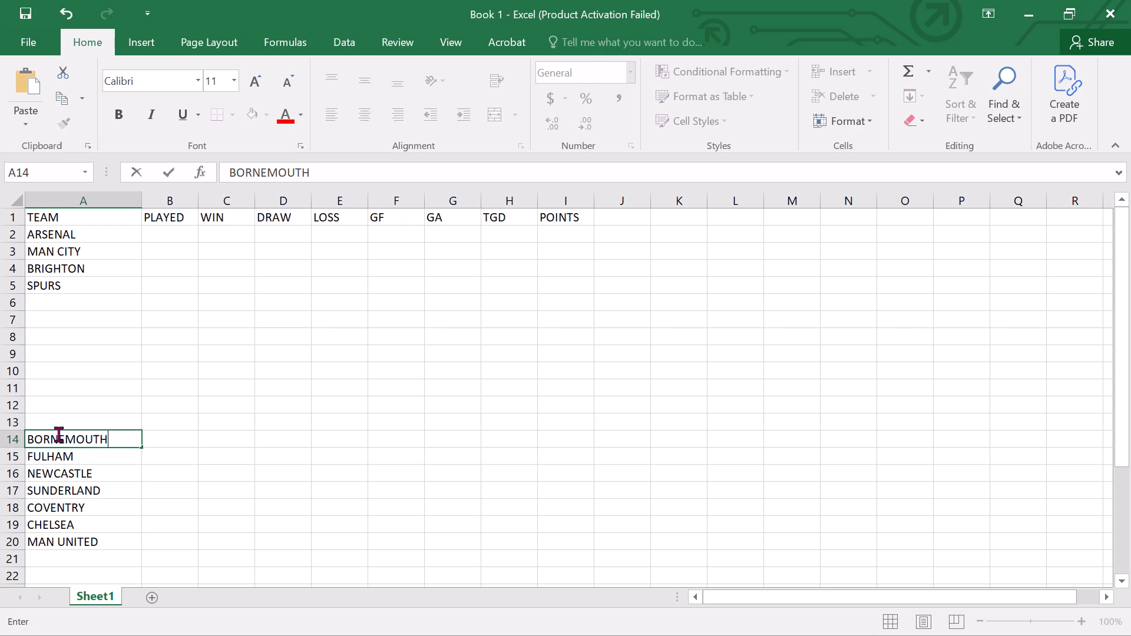
{"action": "key", "text": "Up"}
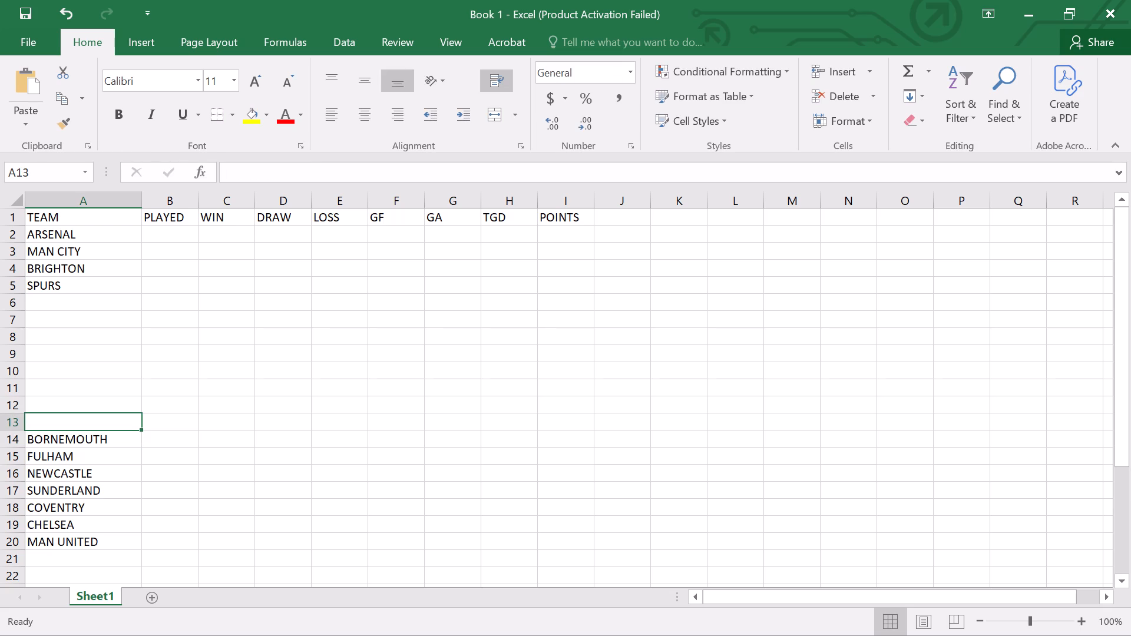
{"action": "type", "text": "BRENT"}
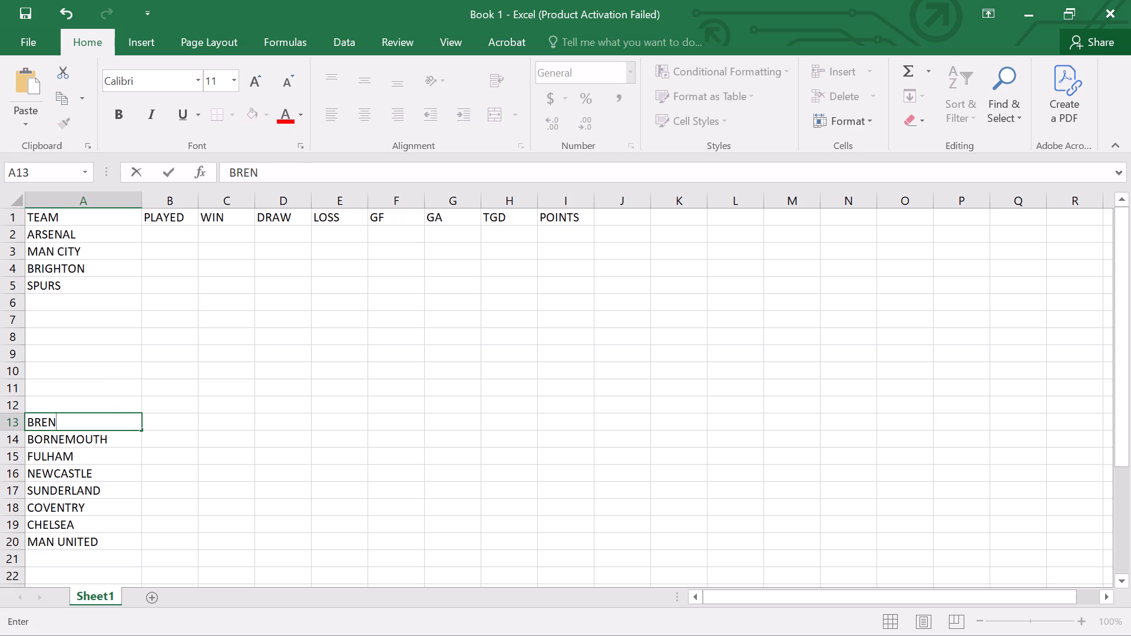
{"action": "type", "text": "FORG"}
{"action": "key", "text": "BackSpace"}
{"action": "key", "text": "d"}
{"action": "key", "text": "Up"}
{"action": "type", "text": "EVERTON"}
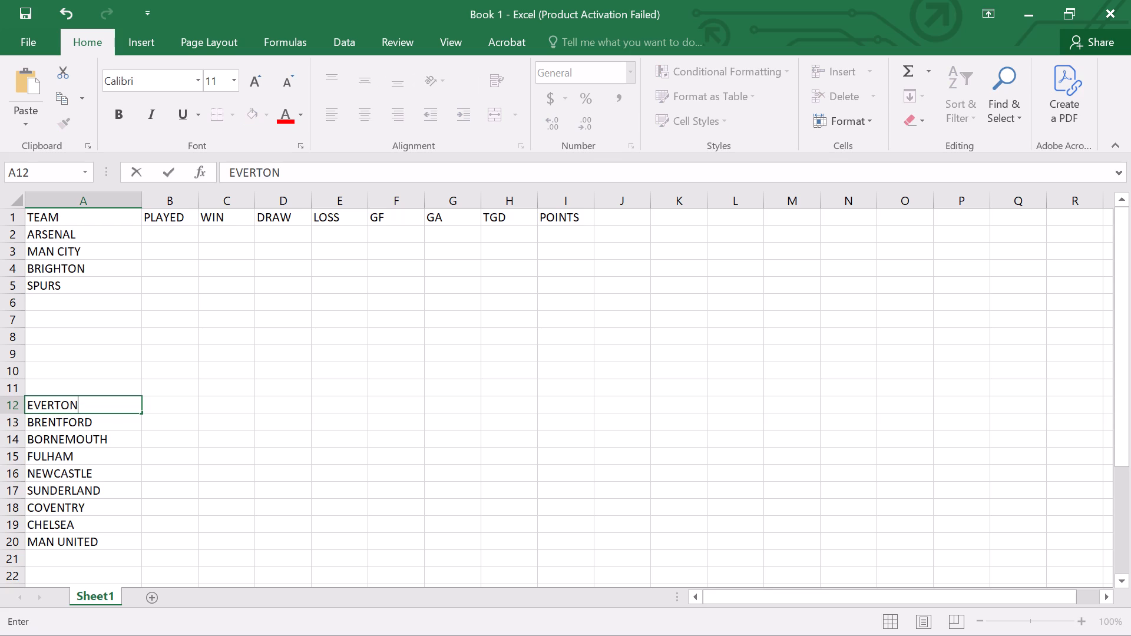
{"action": "key", "text": "Up"}
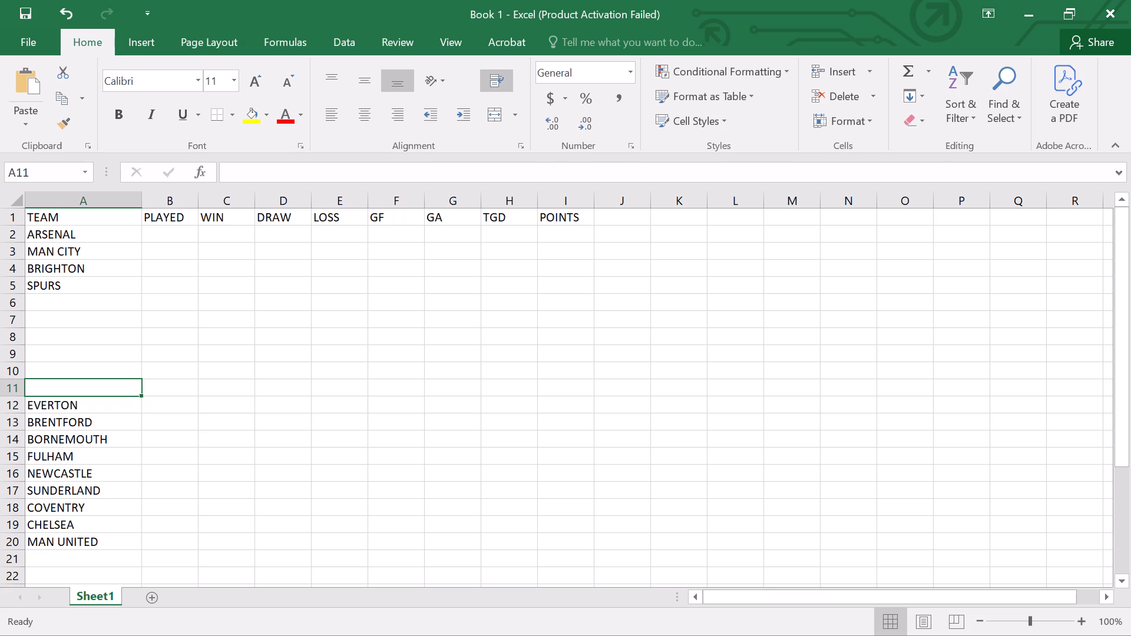
Continue the TEAM column upwards from cell A11 to A9 with HULL CITY, LIVERPOOL and ASTON VILLA.
{"action": "type", "text": "HULL CITY"}
{"action": "key", "text": "space"}
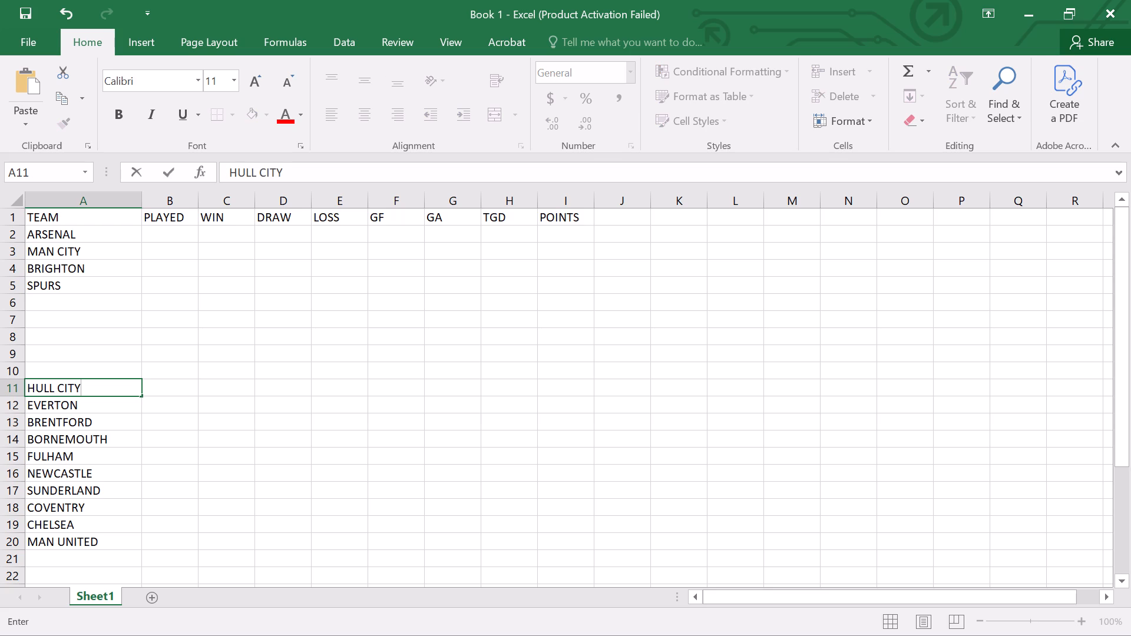
{"action": "key", "text": "Up"}
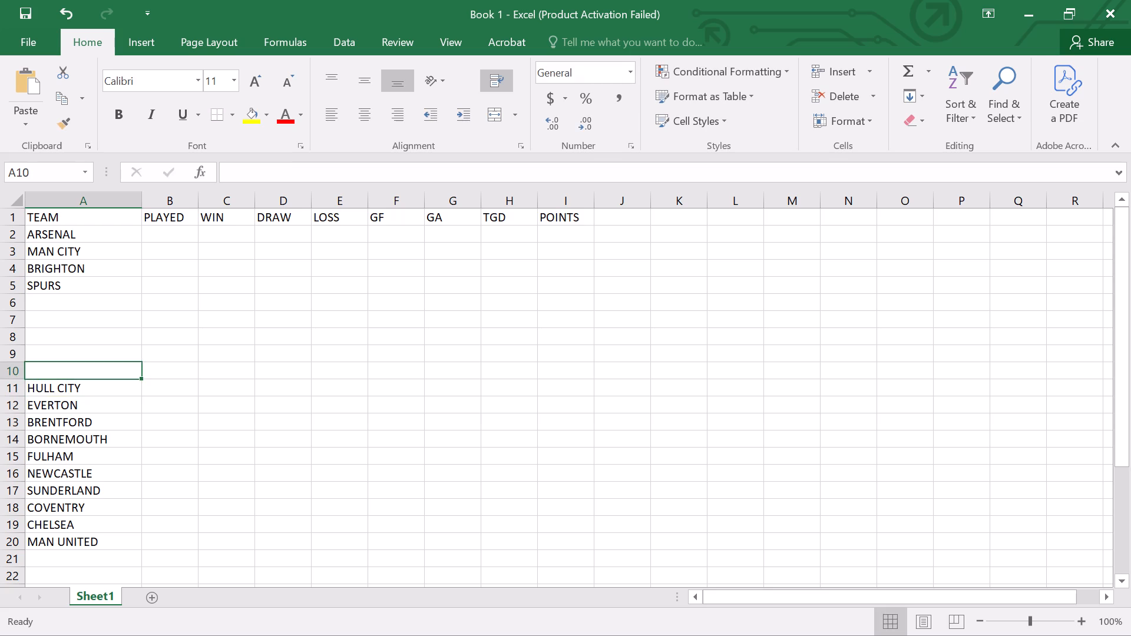
{"action": "type", "text": "LIVER"}
{"action": "type", "text": "POOL"}
{"action": "key", "text": "Up"}
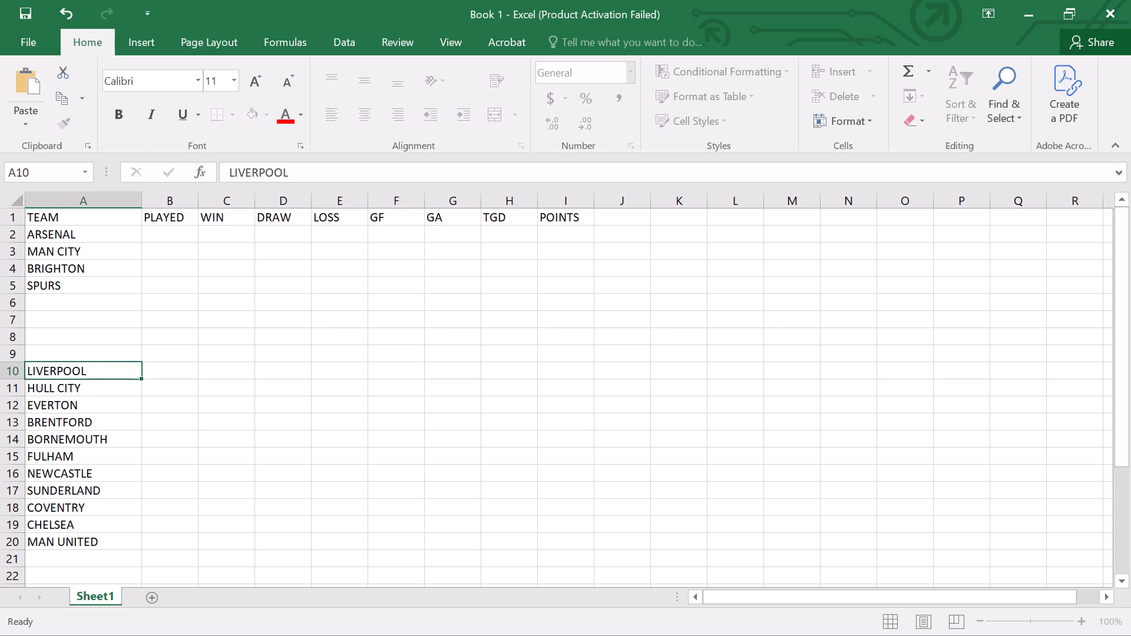
{"action": "type", "text": "AS"}
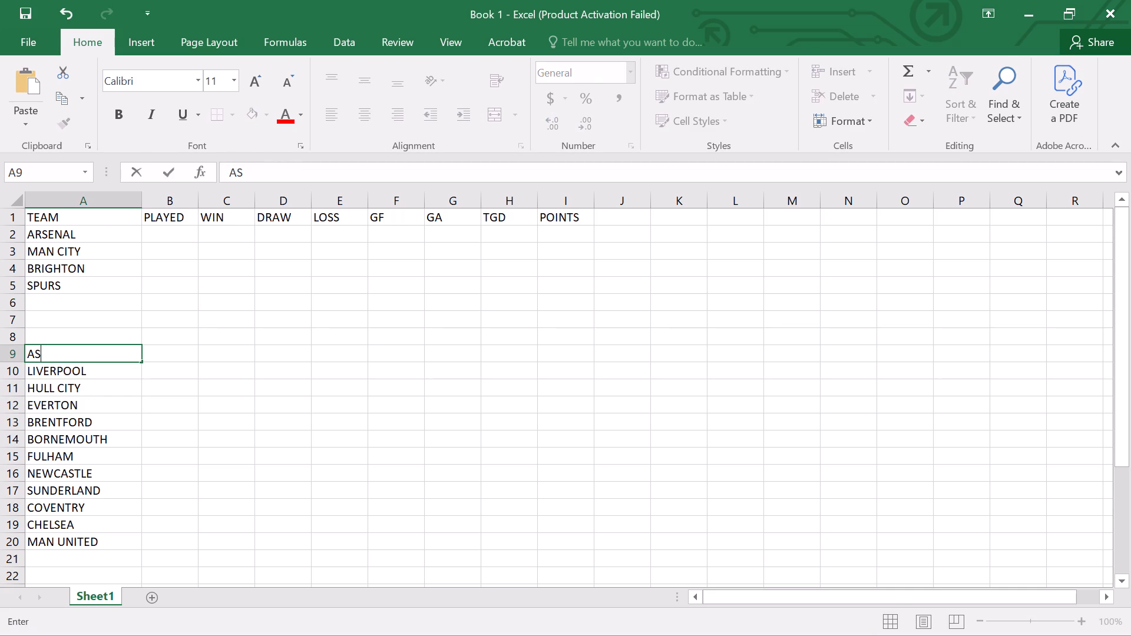
{"action": "type", "text": "ON"}
{"action": "key", "text": "space"}
{"action": "type", "text": "VILLA"}
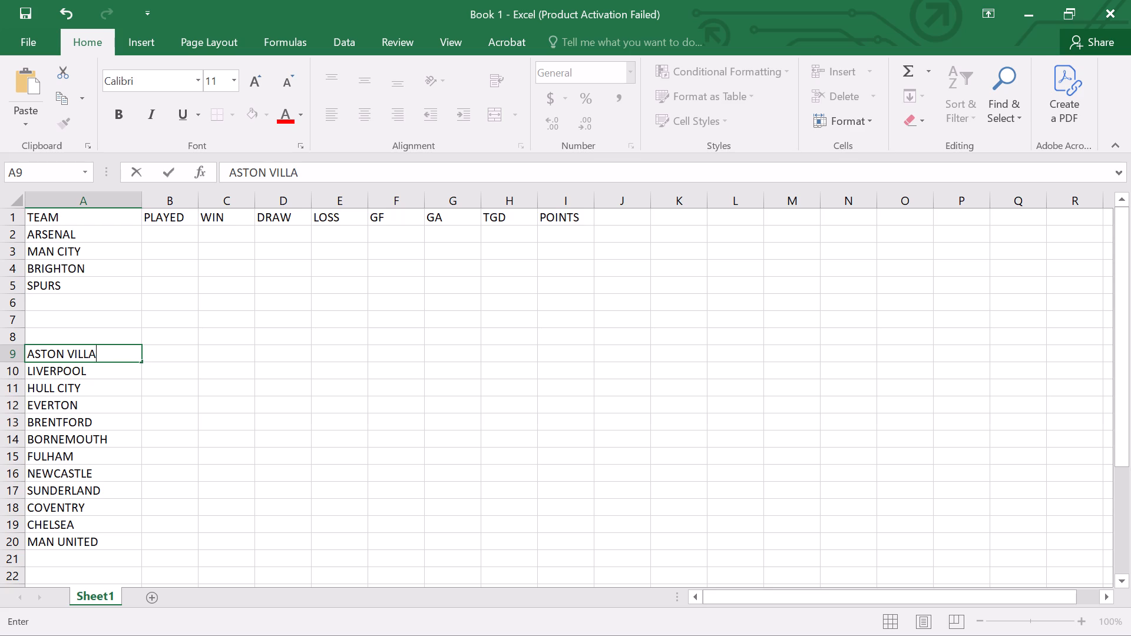
{"action": "key", "text": "Up"}
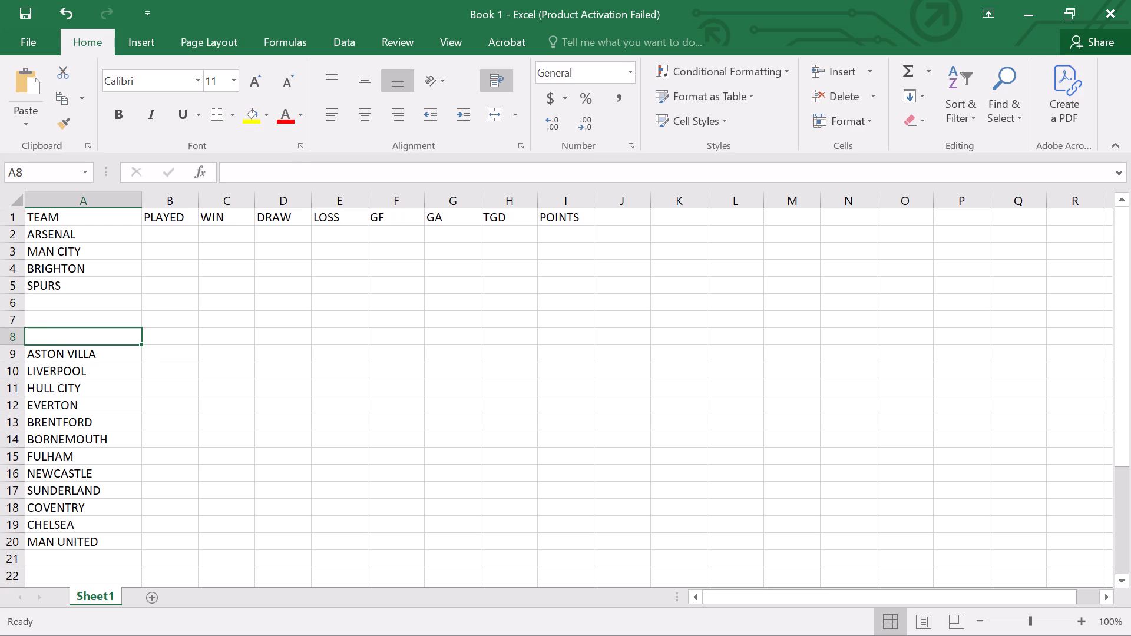
Fill the remaining TEAM cells upwards from A8 to A6 with CRYSTAL PALACE, LEEDS and NTHM FOREST.
{"action": "type", "text": "CRYSTAL"}
{"action": "key", "text": "space"}
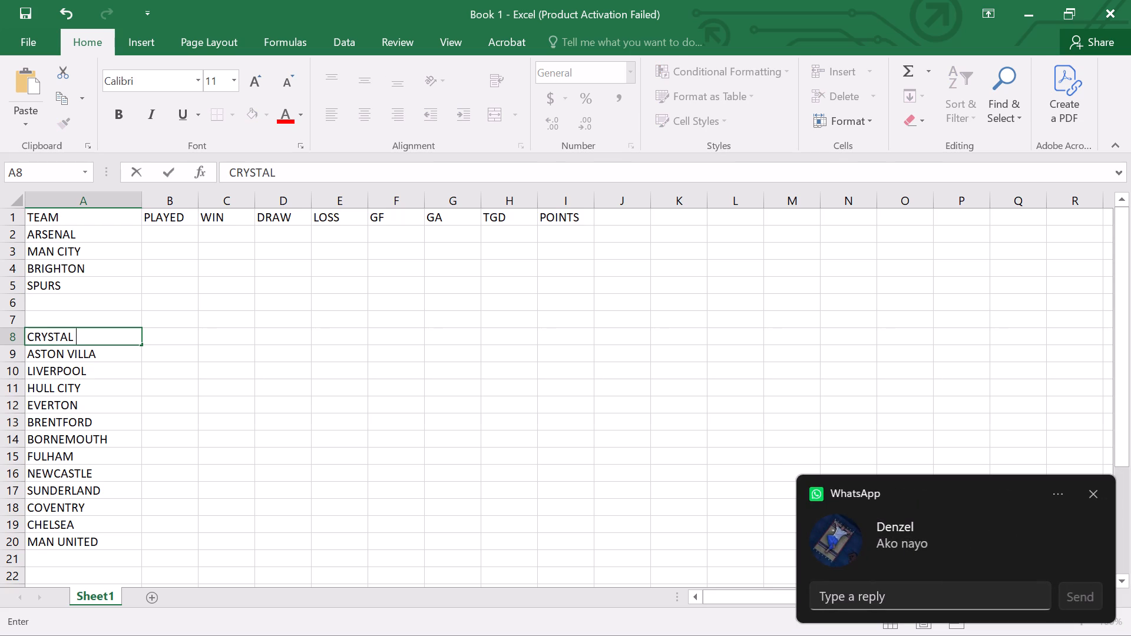
{"action": "type", "text": "PALACE"}
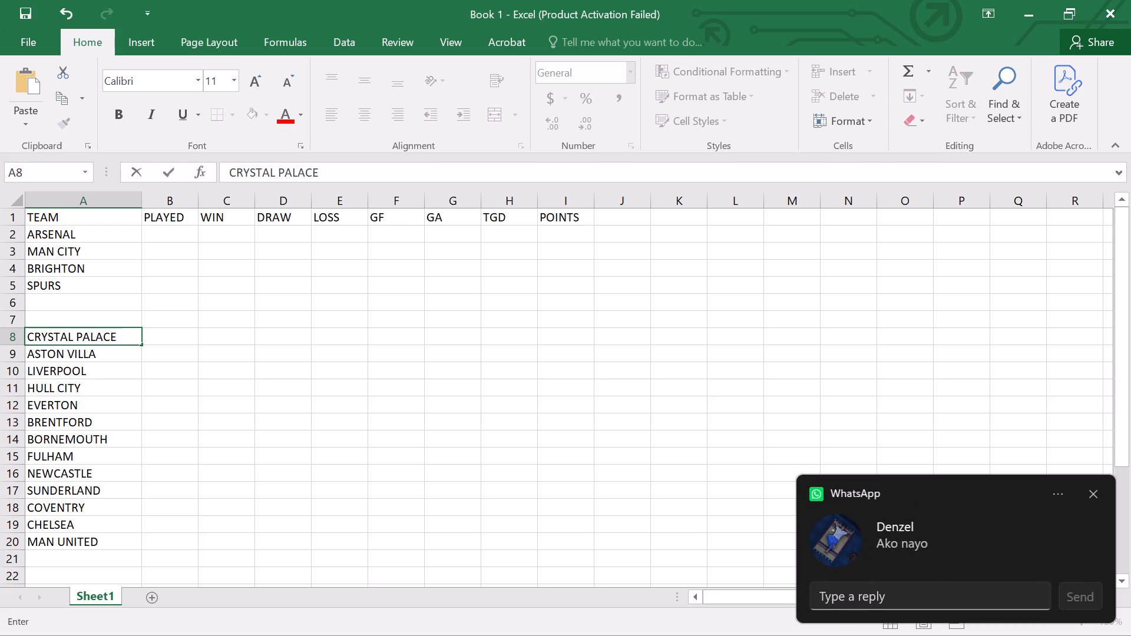
{"action": "key", "text": "Up"}
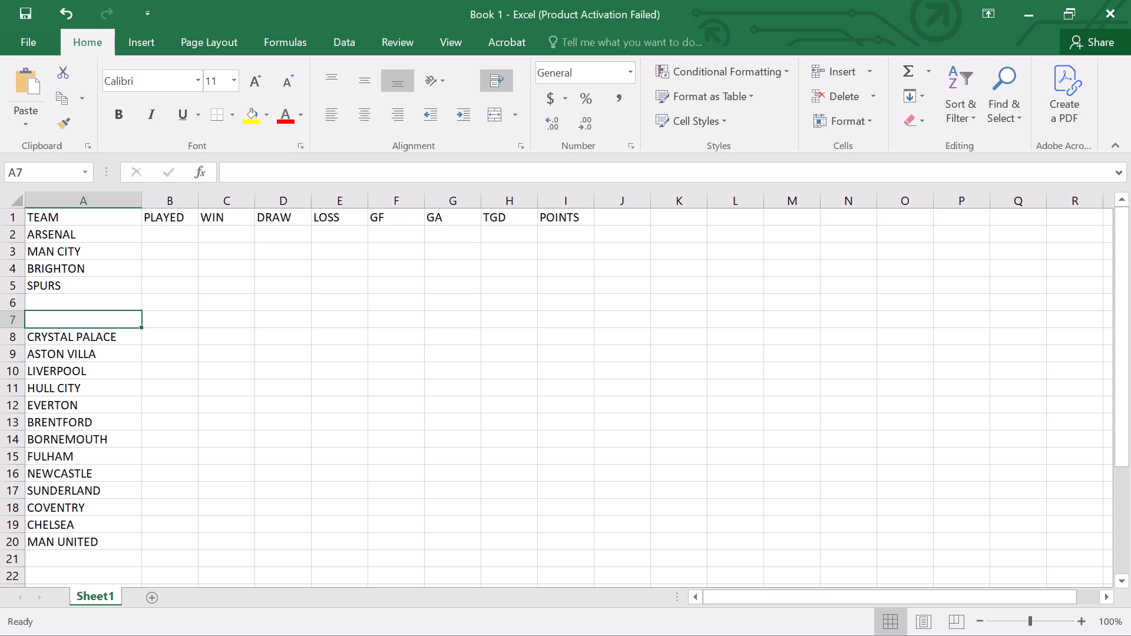
{"action": "type", "text": "LEEDS"}
{"action": "key", "text": "Up"}
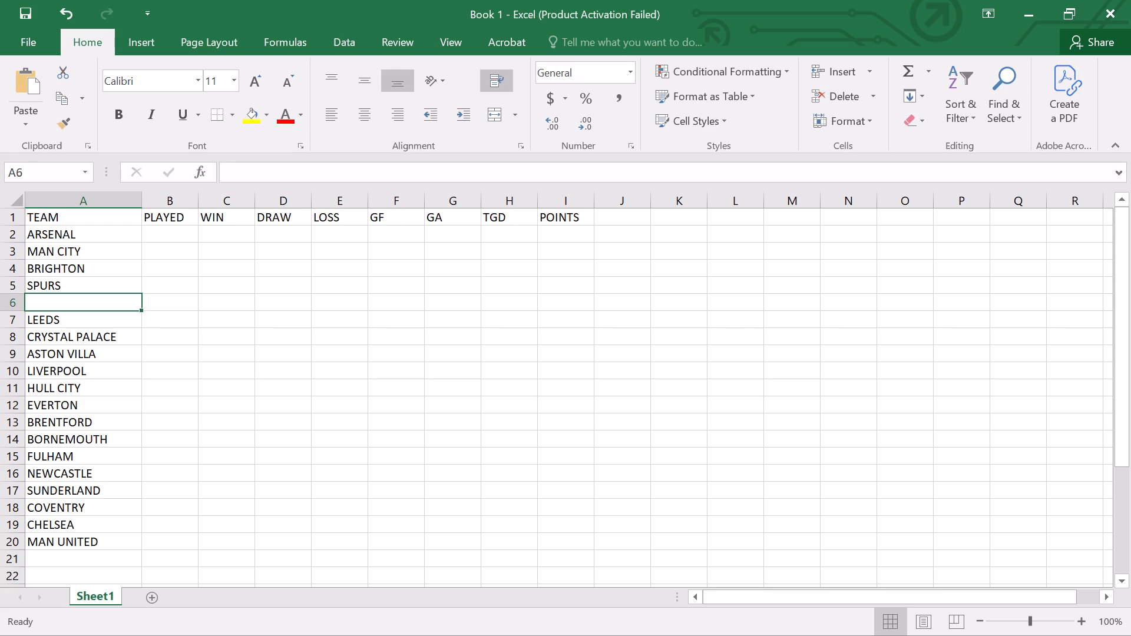
{"action": "type", "text": "NTHM"}
{"action": "key", "text": "space"}
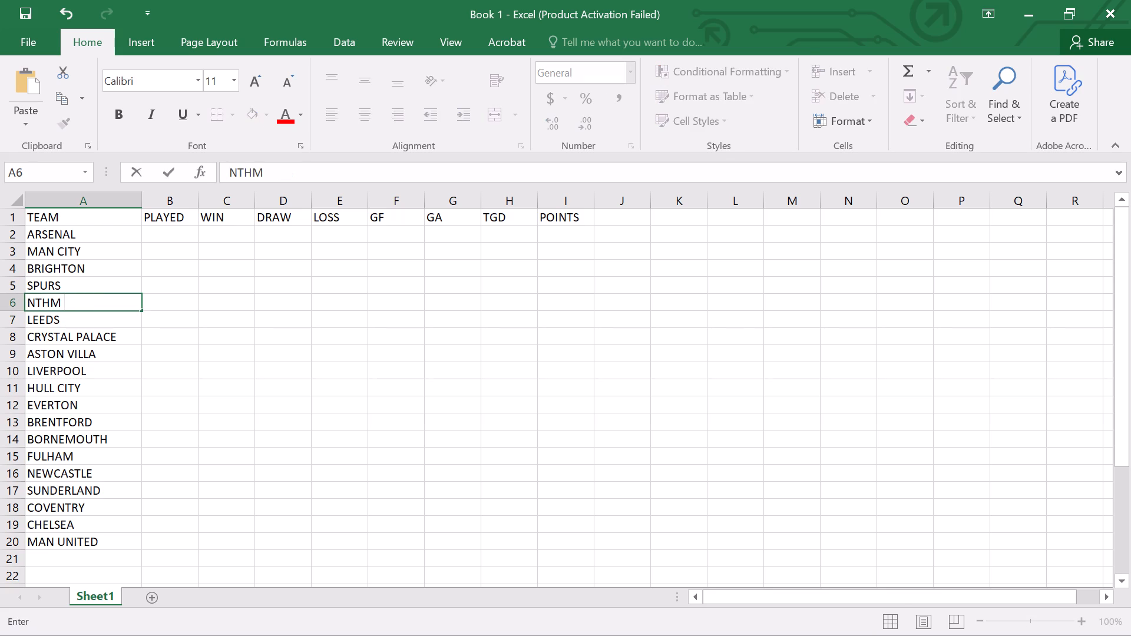
{"action": "key", "text": "f"}
{"action": "type", "text": "OREST"}
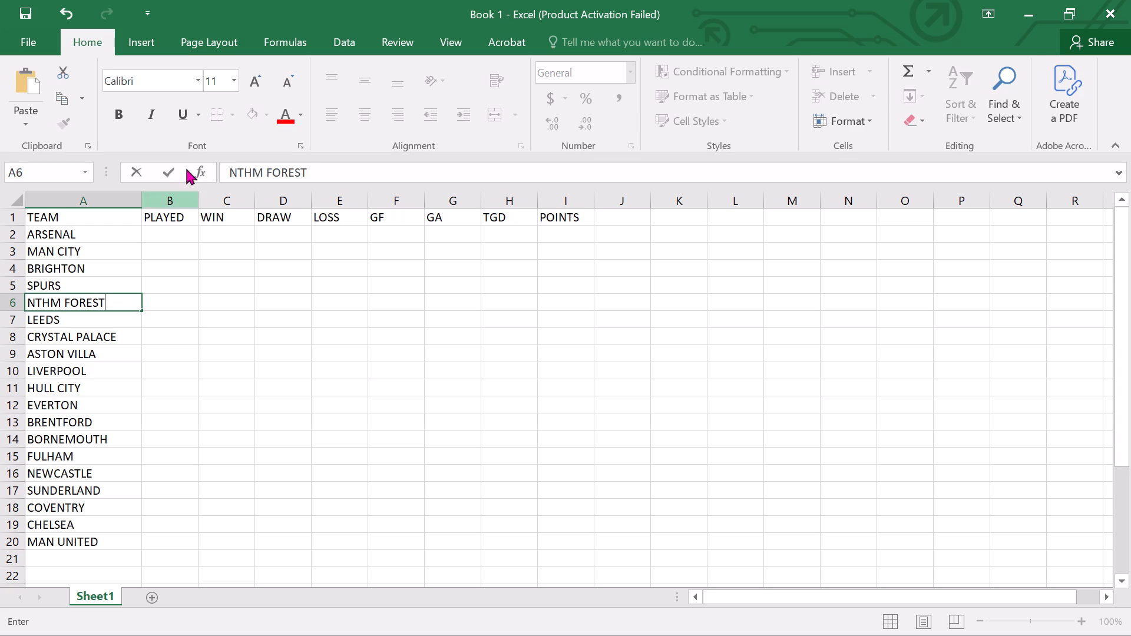
{"action": "left_click", "coordinate": [167, 244]}
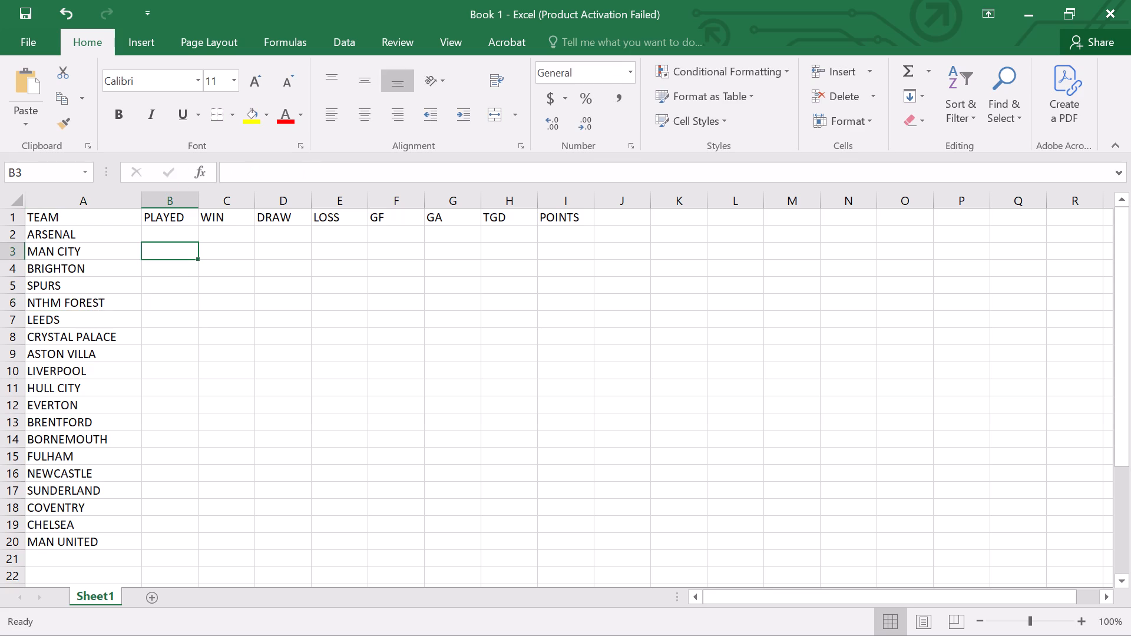
Select cell B2, the PLAYED entry for ARSENAL.
{"action": "left_click", "coordinate": [166, 236]}
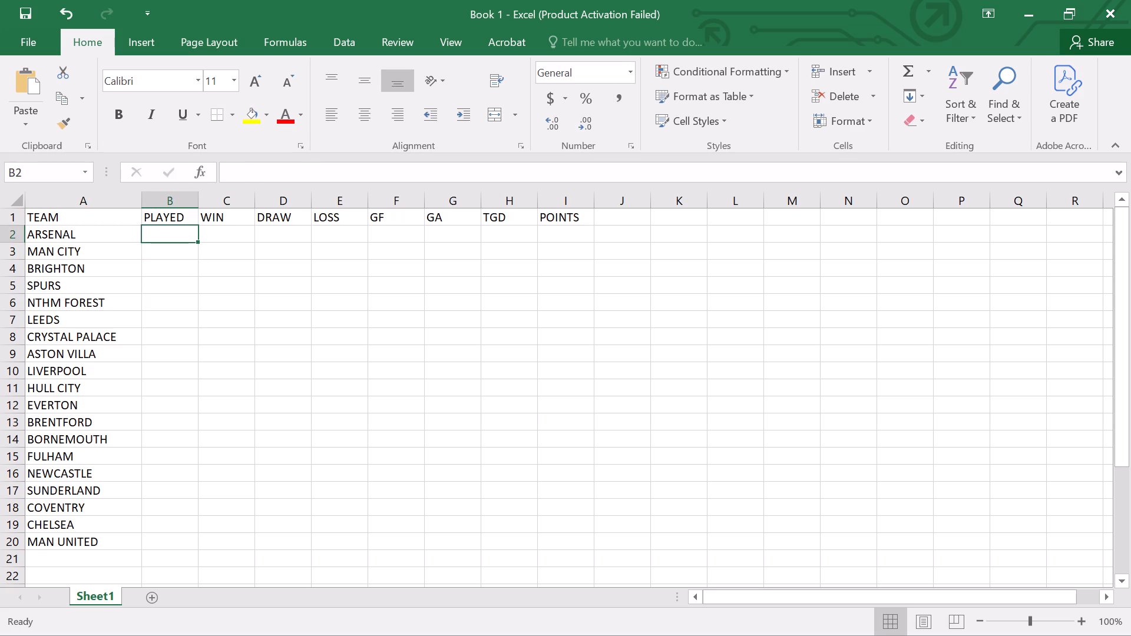
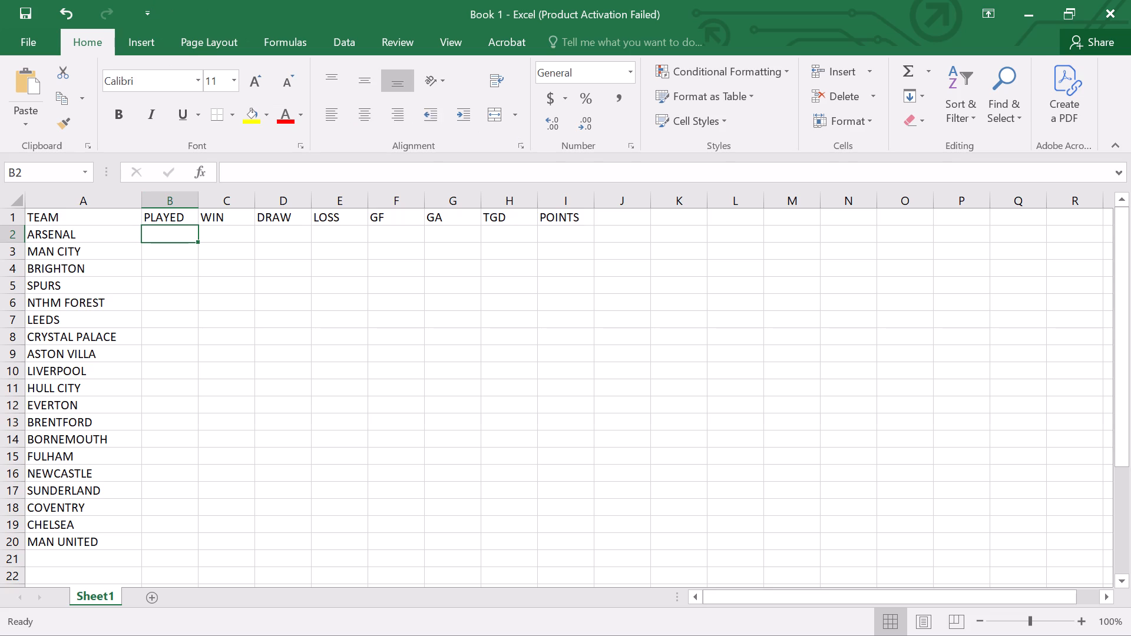
Replace the header text in cell H1 with GD.
{"action": "left_click", "coordinate": [492, 216]}
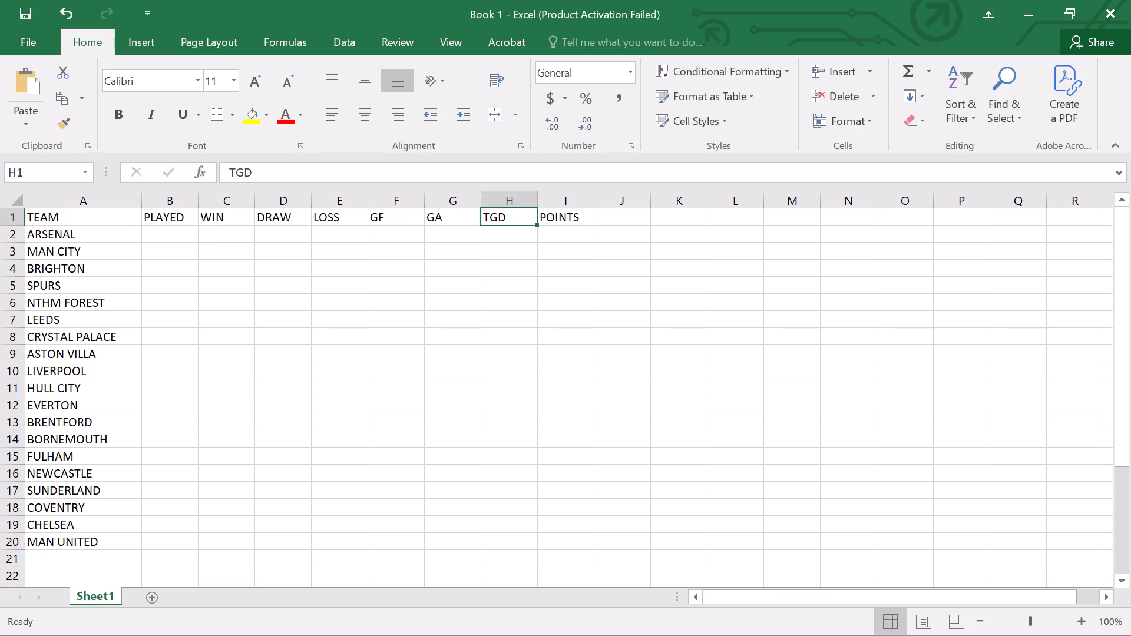
{"action": "key", "text": "BackSpace"}
{"action": "type", "text": "GD"}
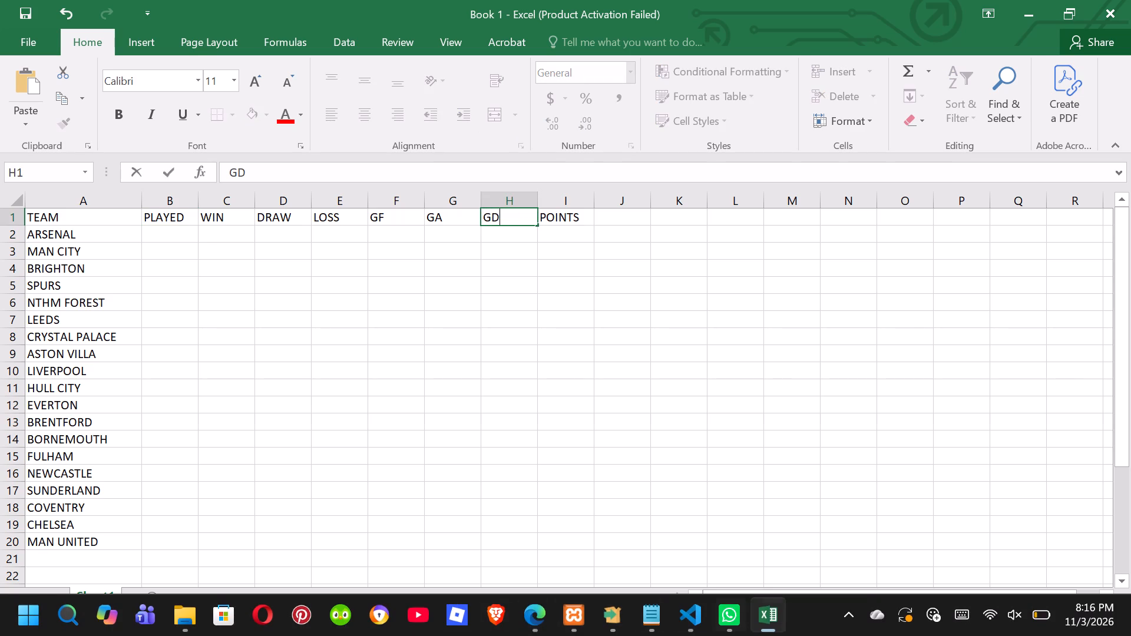
Minimise the workbook window and launch the Kuro app from the desktop.
{"action": "left_click", "coordinate": [1039, 2]}
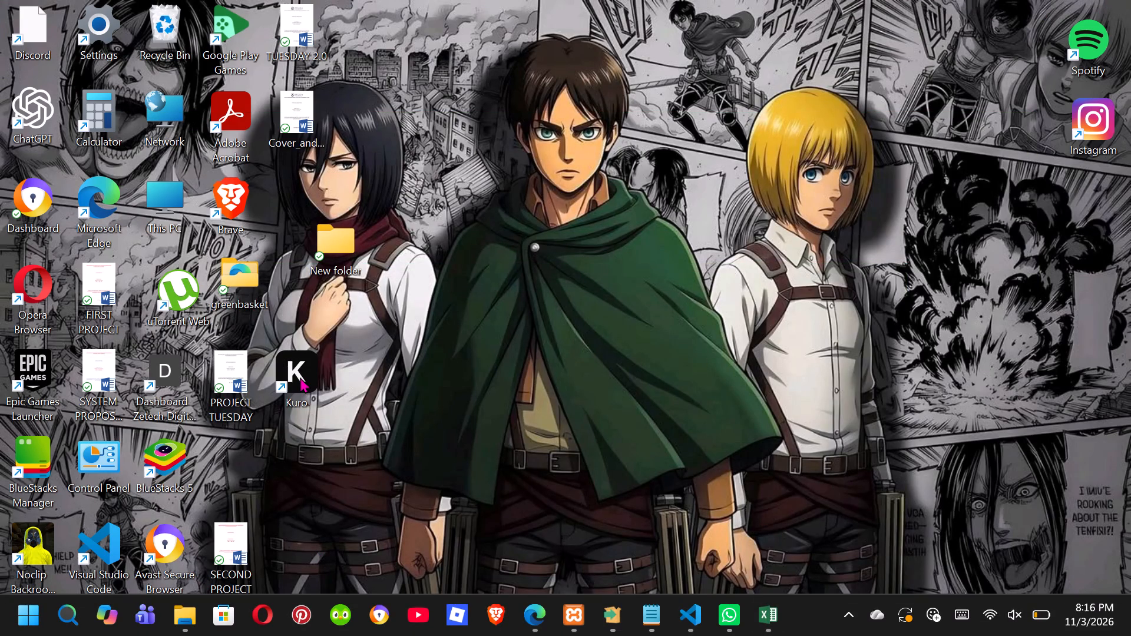
{"action": "double_click", "coordinate": [300, 377]}
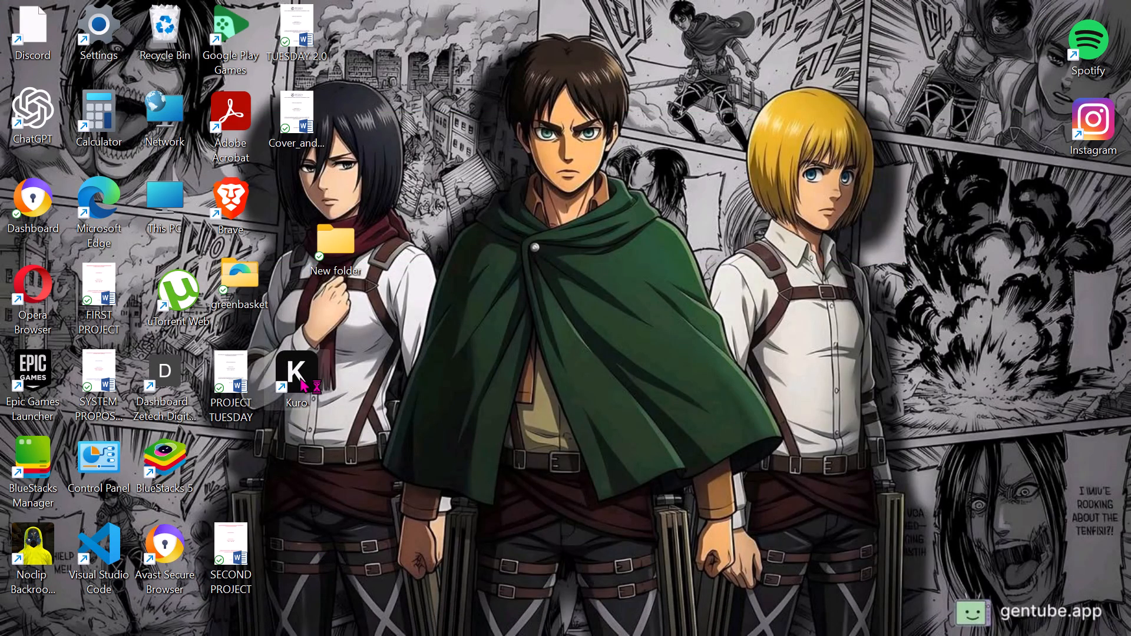
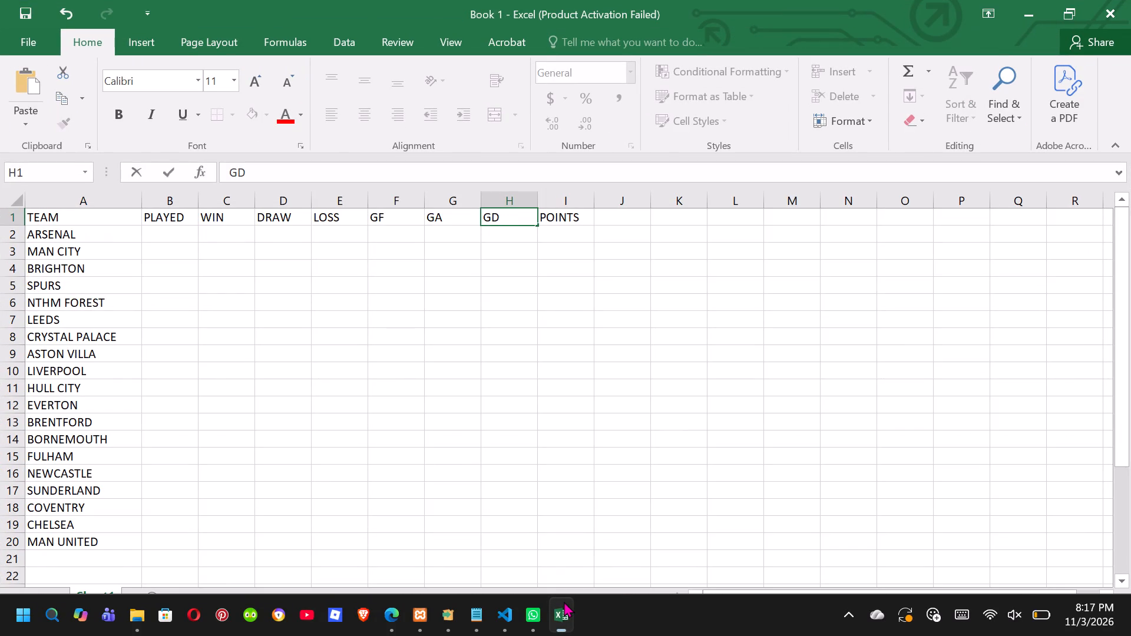
Enter the formula =C2+D2+E2 in cell B2 to calculate Arsenal's matches played.
{"action": "left_click", "coordinate": [184, 235]}
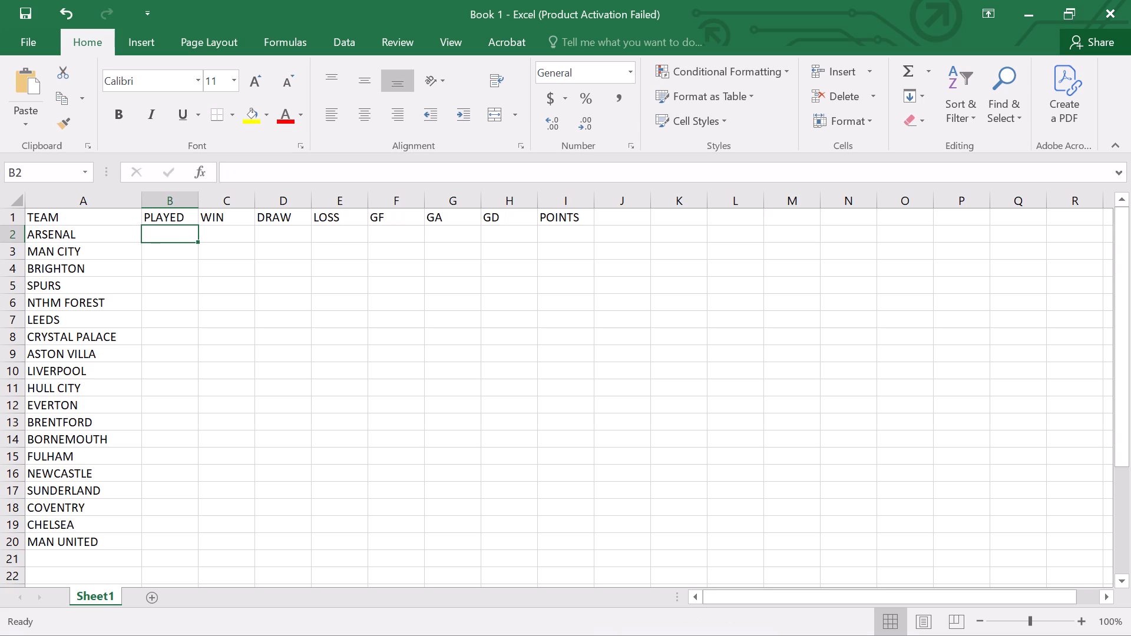
{"action": "key", "text": "equal"}
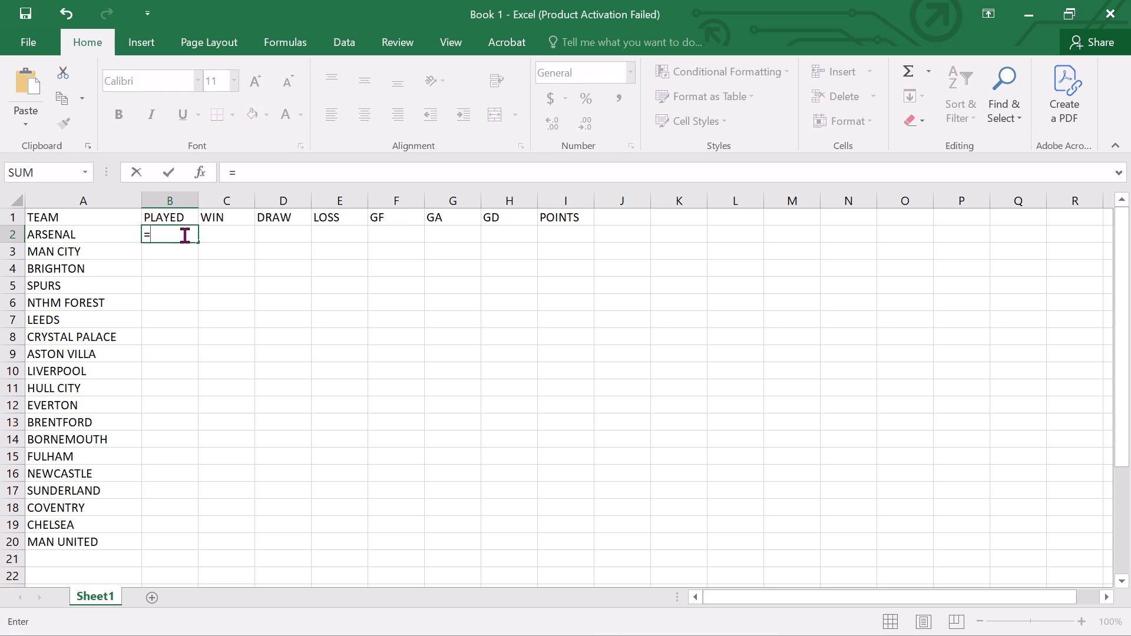
{"action": "type", "text": "C2"}
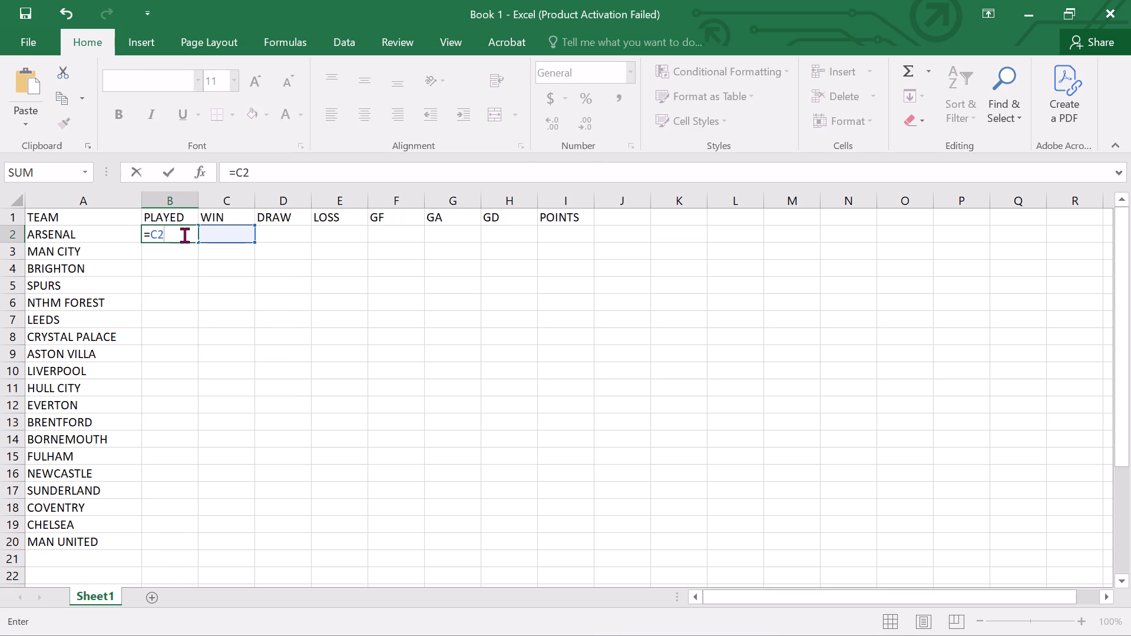
{"action": "key", "text": "shift+plus"}
{"action": "type", "text": "D2"}
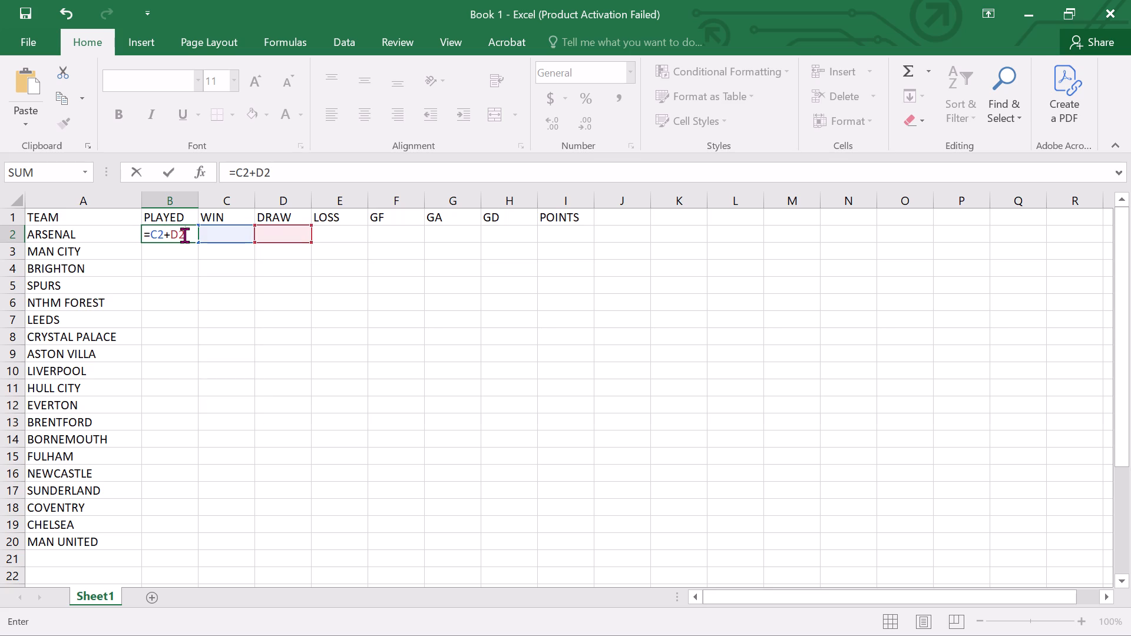
{"action": "key", "text": "shift+plus"}
{"action": "type", "text": "E2"}
{"action": "key", "text": "Return"}
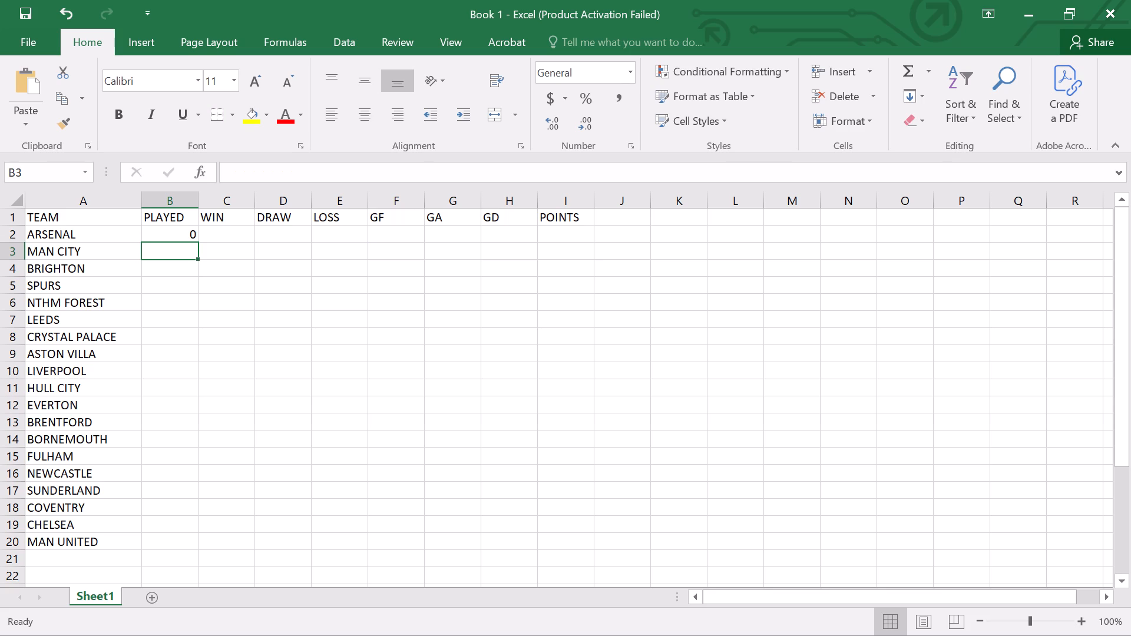
Fill the PLAYED formula from B2 down to B20 so it covers every club.
{"action": "left_click", "coordinate": [184, 235]}
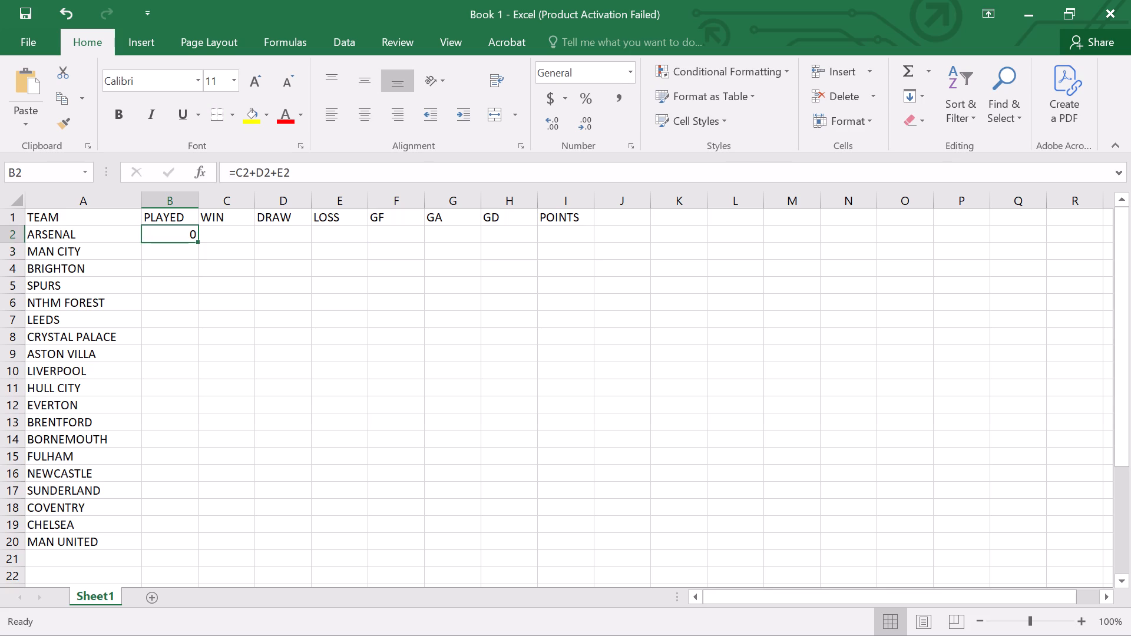
{"action": "left_click_drag", "start_coordinate": [200, 242], "coordinate": [191, 373]}
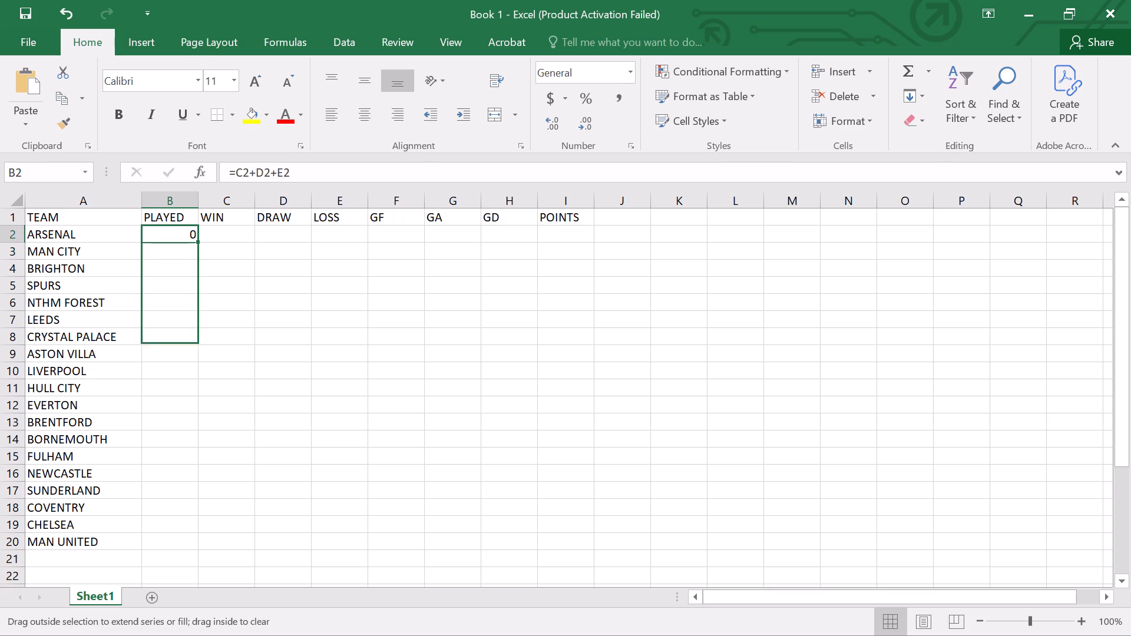
{"action": "left_click_drag", "start_coordinate": [191, 373], "coordinate": [157, 543]}
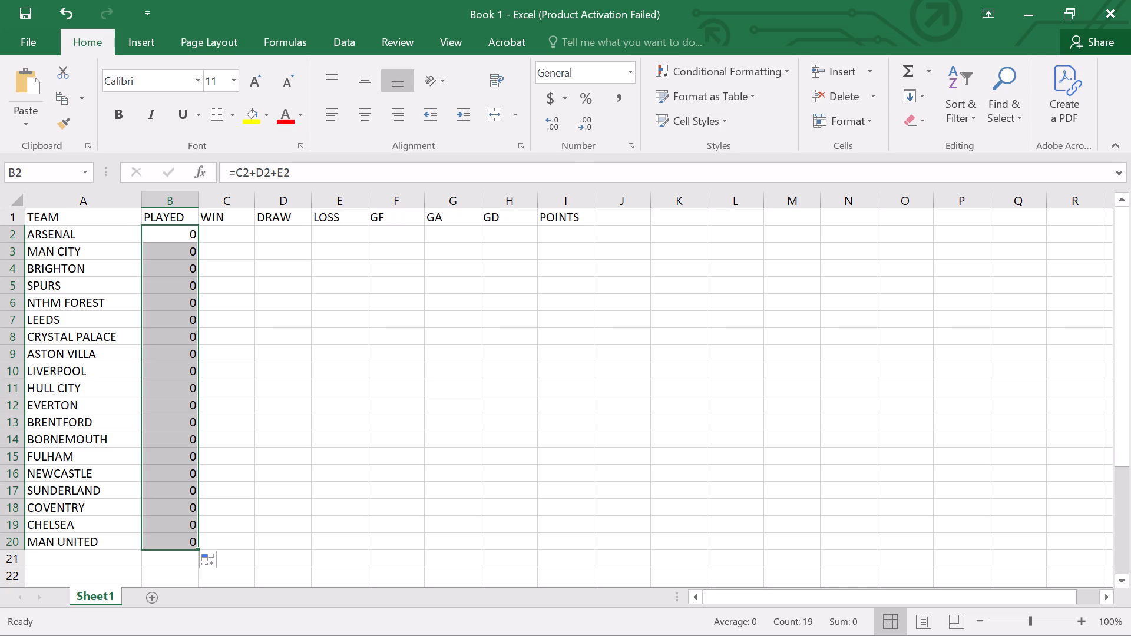
Enter the formula =F2-G2 in cell H2 to calculate Arsenal's goal difference.
{"action": "left_click", "coordinate": [228, 232]}
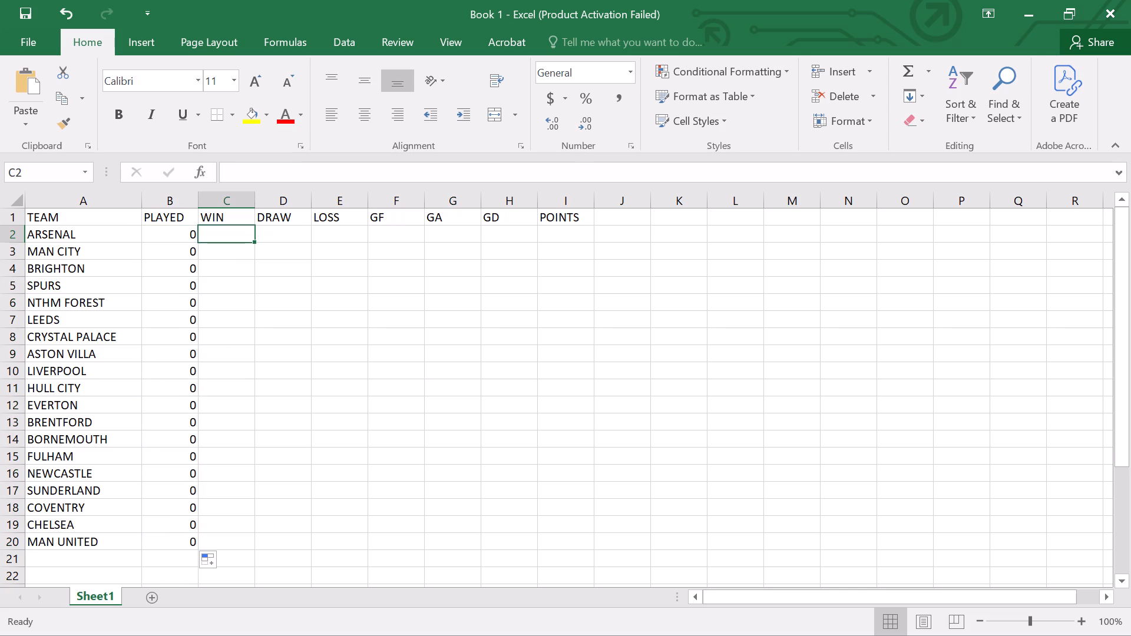
{"action": "left_click", "coordinate": [491, 234]}
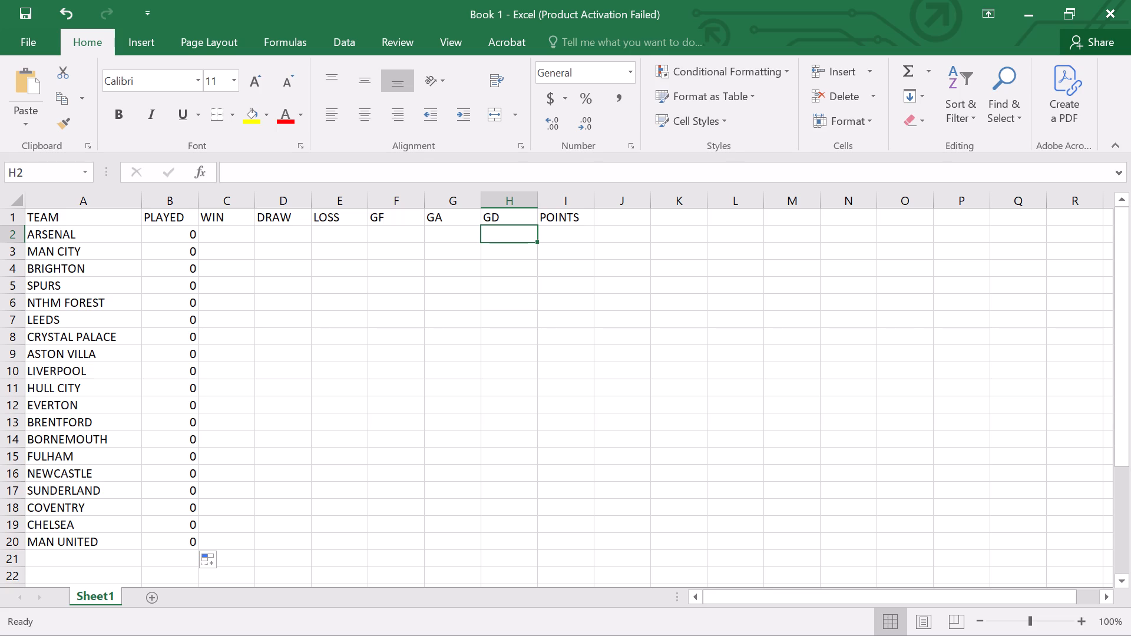
{"action": "key", "text": "equal"}
{"action": "type", "text": "F2"}
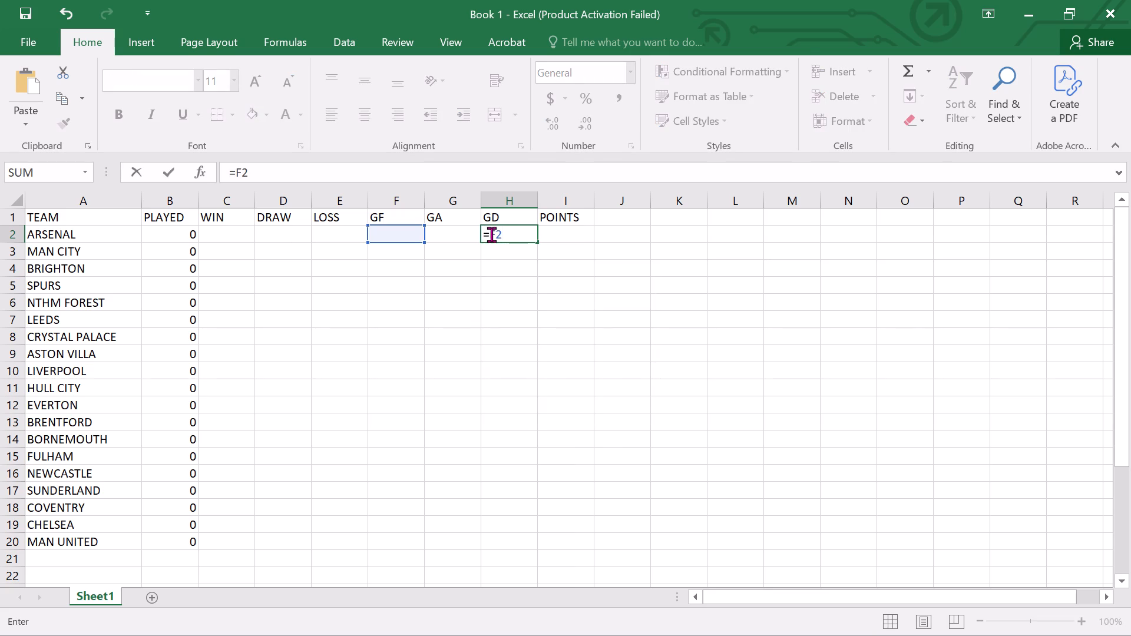
{"action": "key", "text": "minus"}
{"action": "key", "text": "g"}
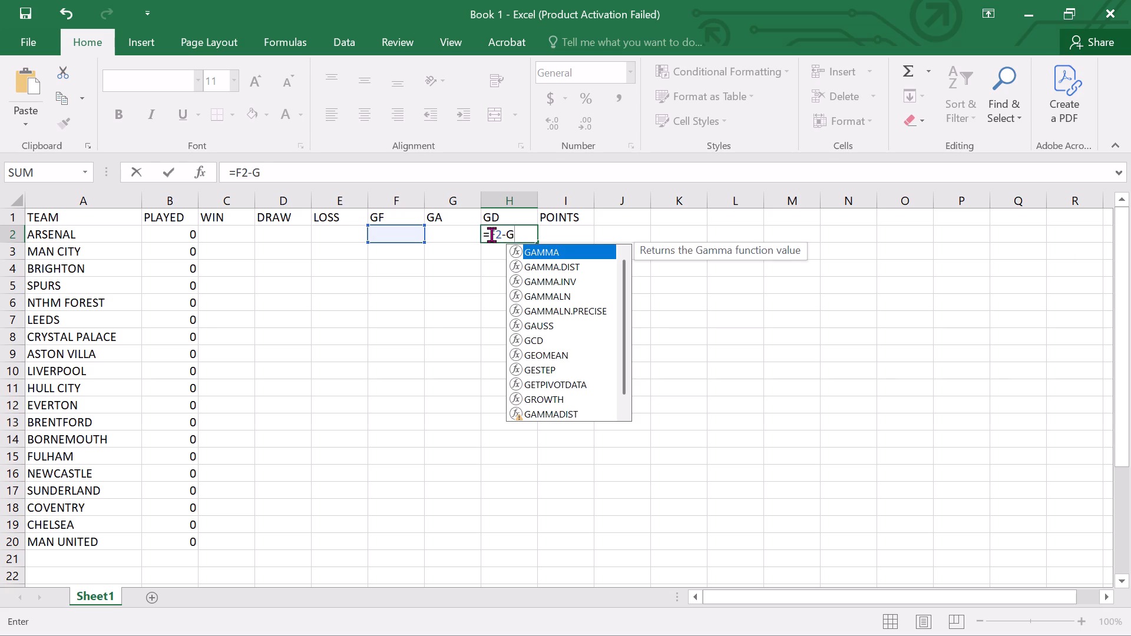
{"action": "key", "text": "2"}
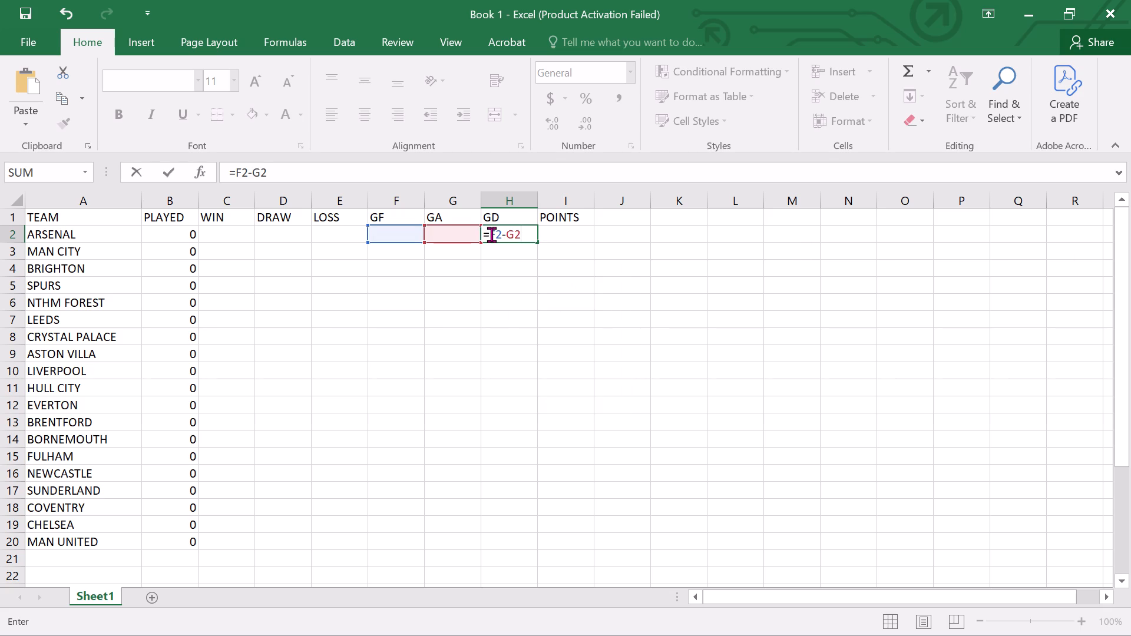
{"action": "key", "text": "Return"}
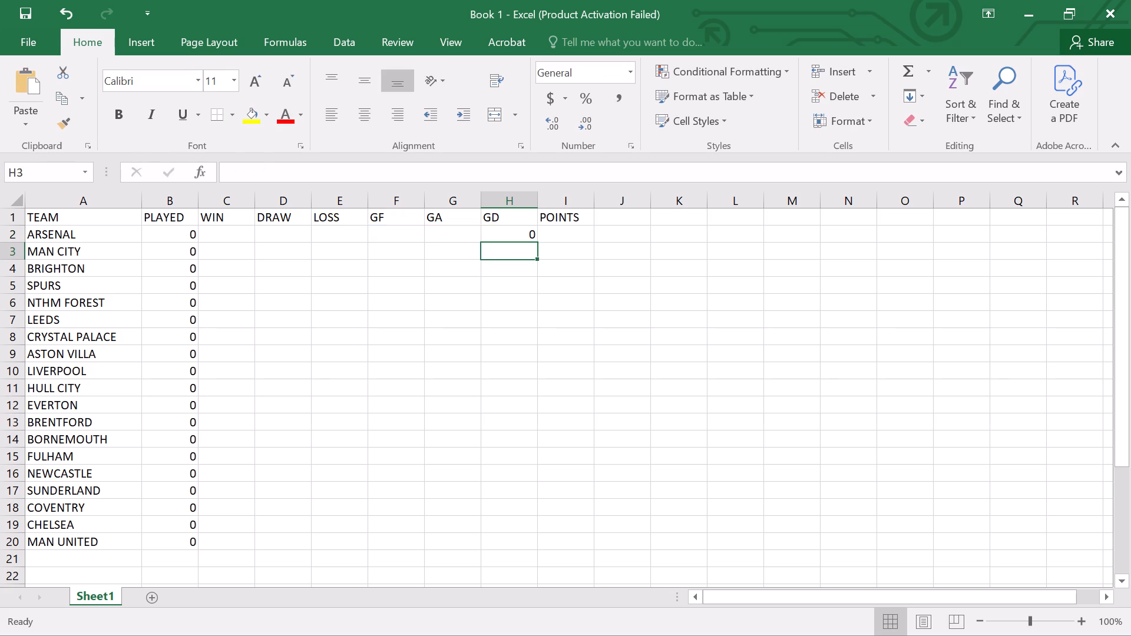
Fill the GD formula from H2 down to H20 for all the clubs.
{"action": "left_click", "coordinate": [492, 231]}
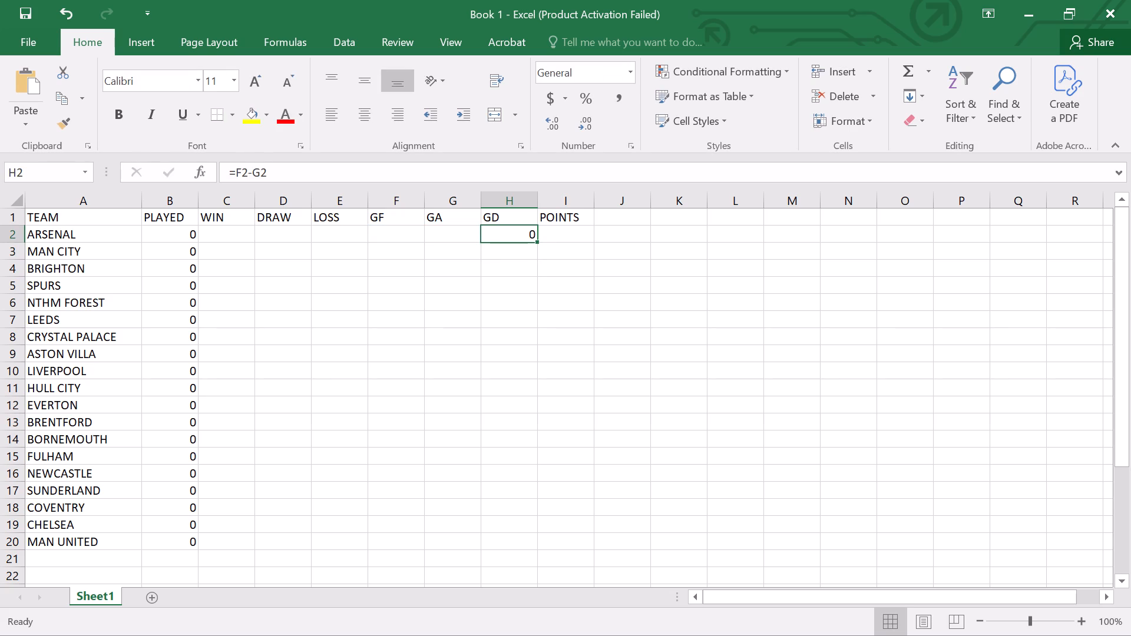
{"action": "left_click_drag", "start_coordinate": [537, 244], "coordinate": [532, 549]}
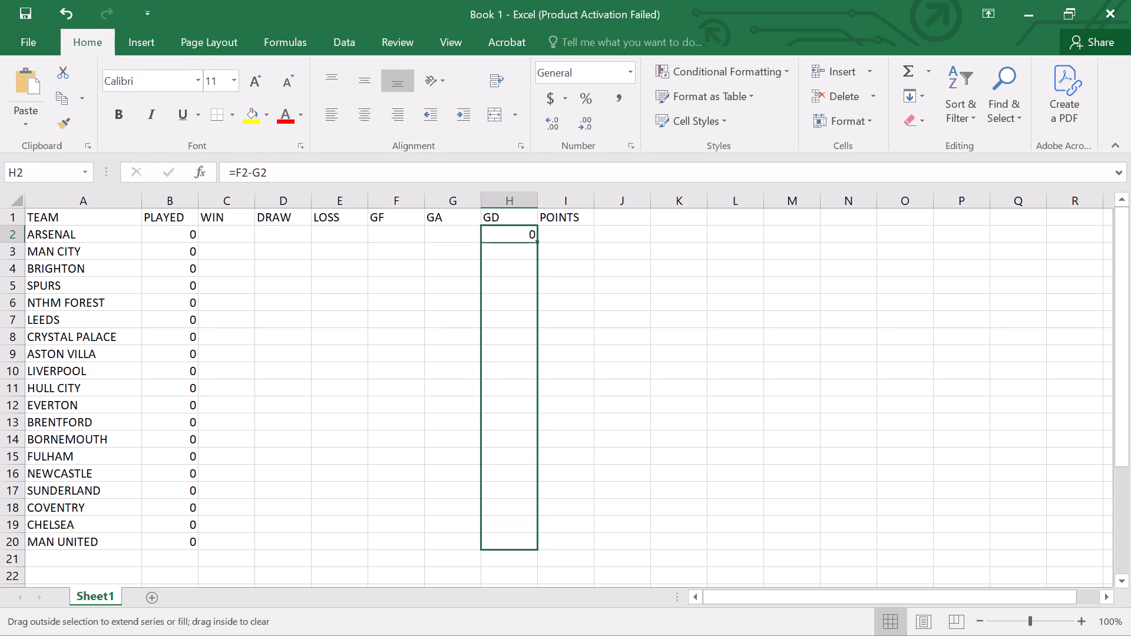
{"action": "left_click_drag", "start_coordinate": [532, 549], "coordinate": [534, 547]}
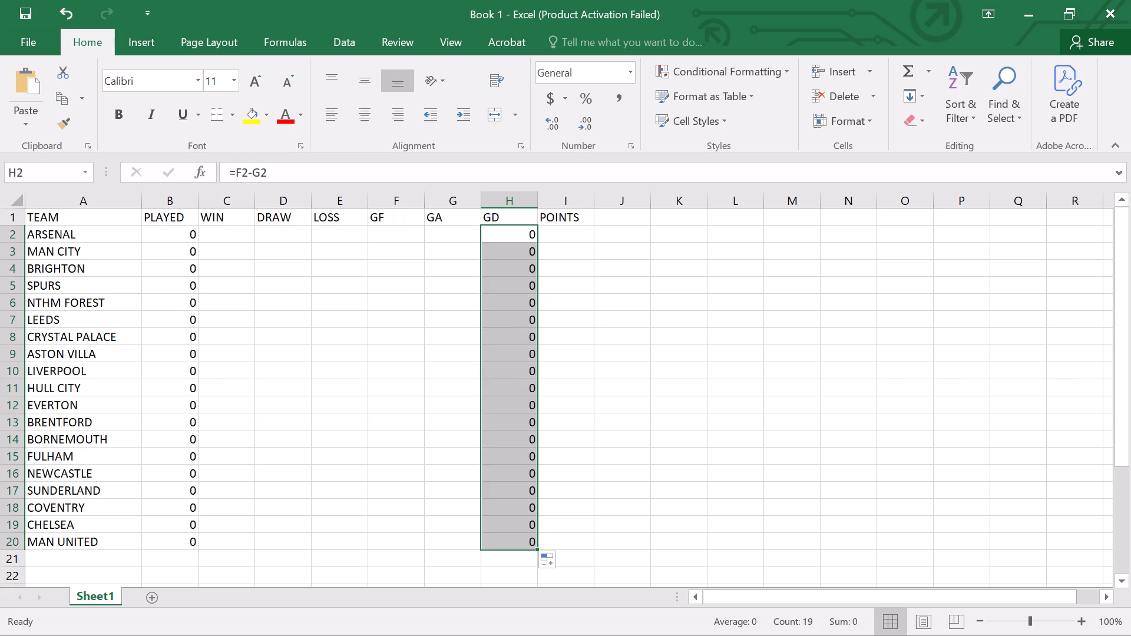
Enter the formula =C2*3+D2 in cell I2 to calculate Arsenal's points.
{"action": "left_click", "coordinate": [435, 230]}
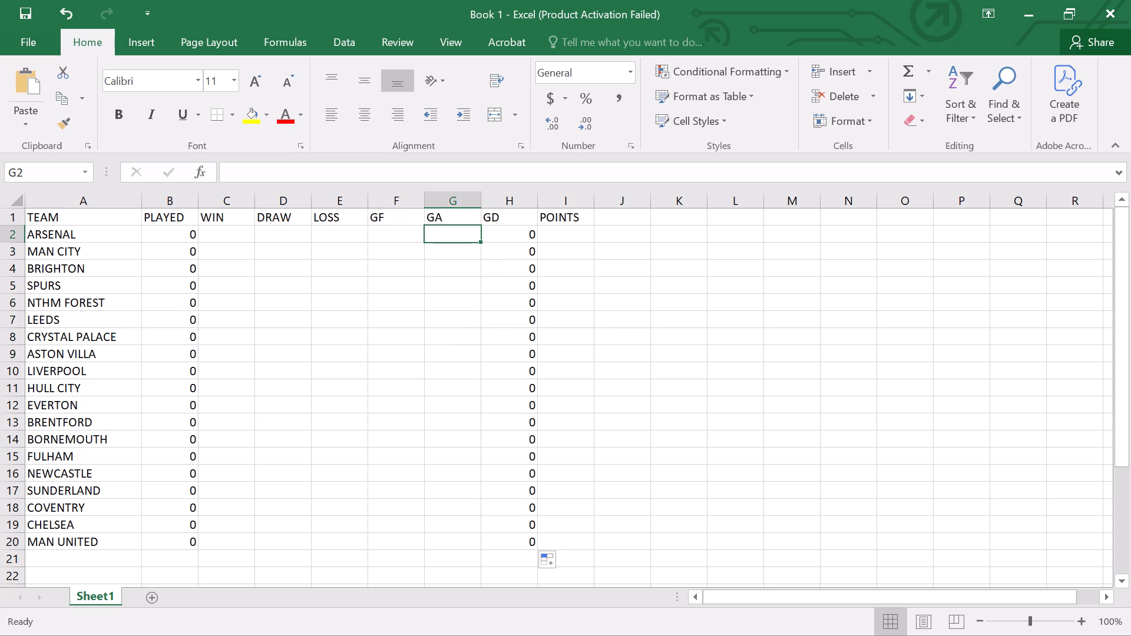
{"action": "left_click", "coordinate": [555, 236]}
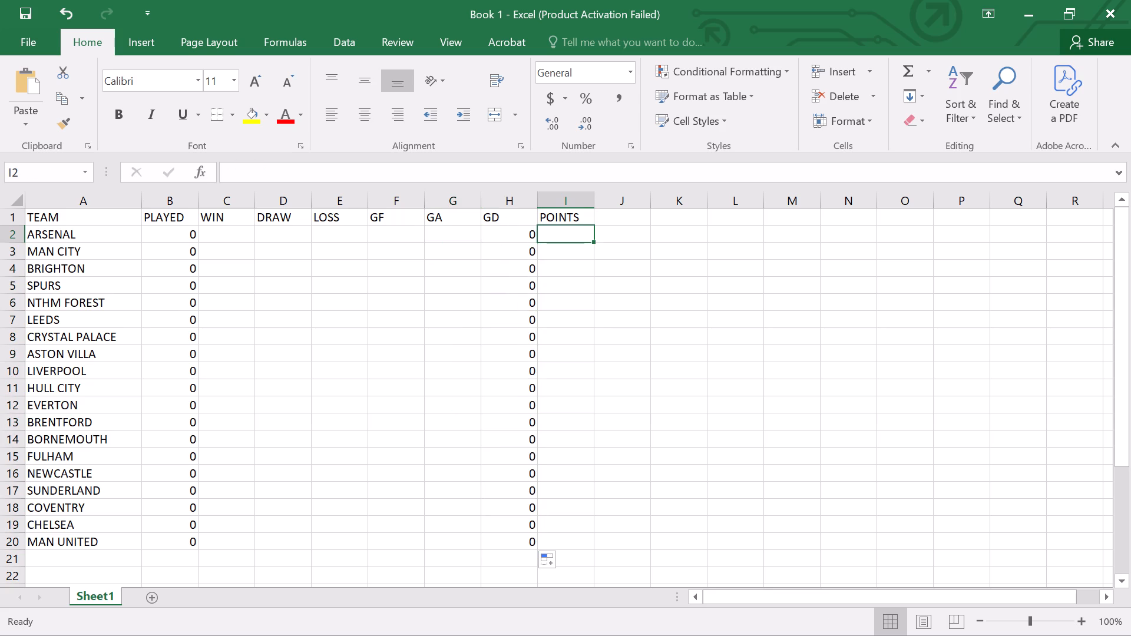
{"action": "key", "text": "equal"}
{"action": "type", "text": "C2"}
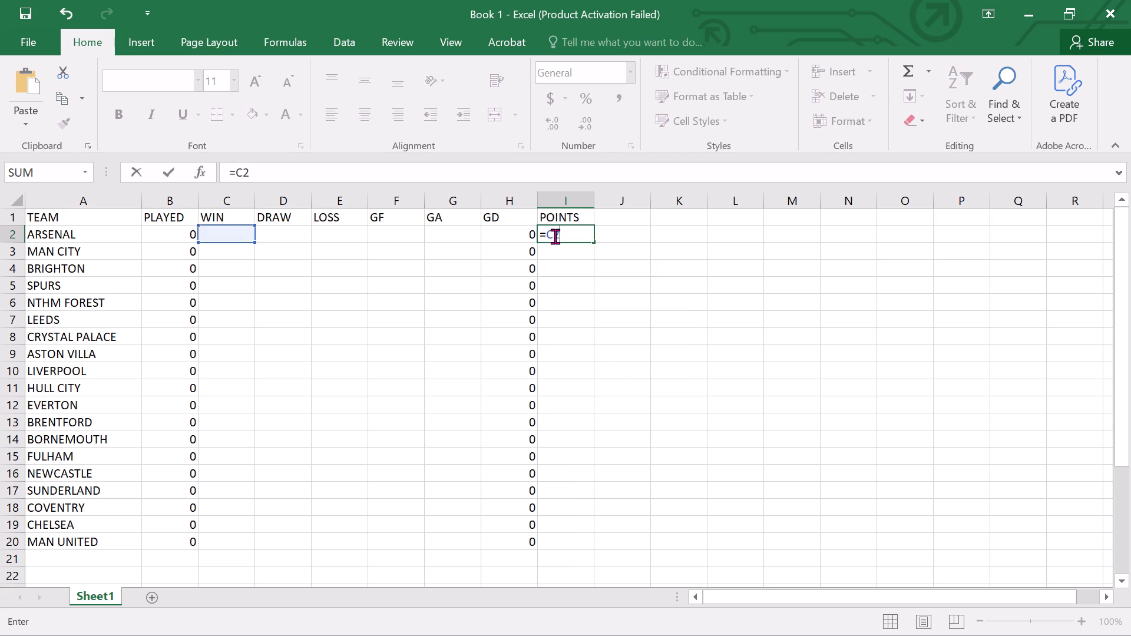
{"action": "key", "text": "shift+asterisk"}
{"action": "key", "text": "3"}
{"action": "key", "text": "shift+plus"}
{"action": "type", "text": "D2"}
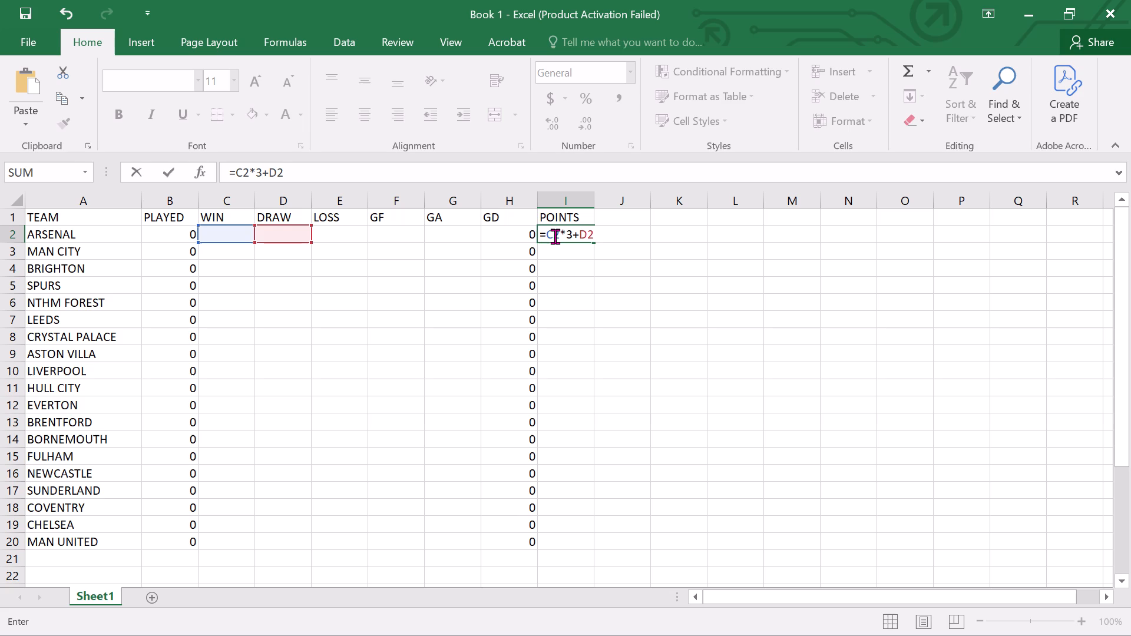
{"action": "key", "text": "Return"}
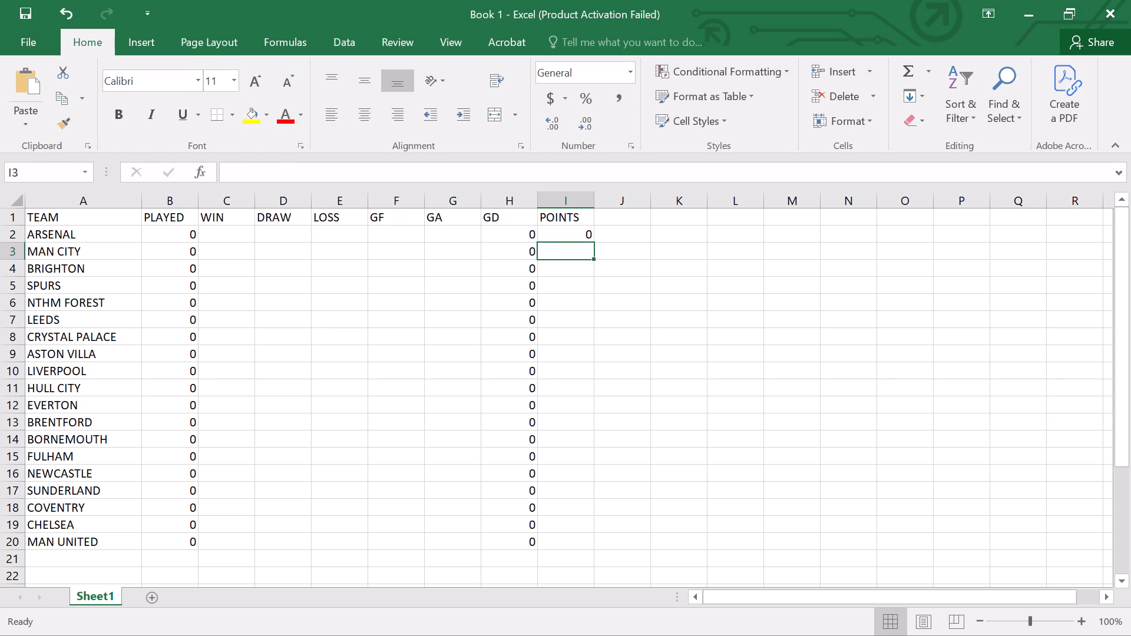
Fill the POINTS formula from I2 down to I20 for all the clubs.
{"action": "left_click", "coordinate": [565, 231]}
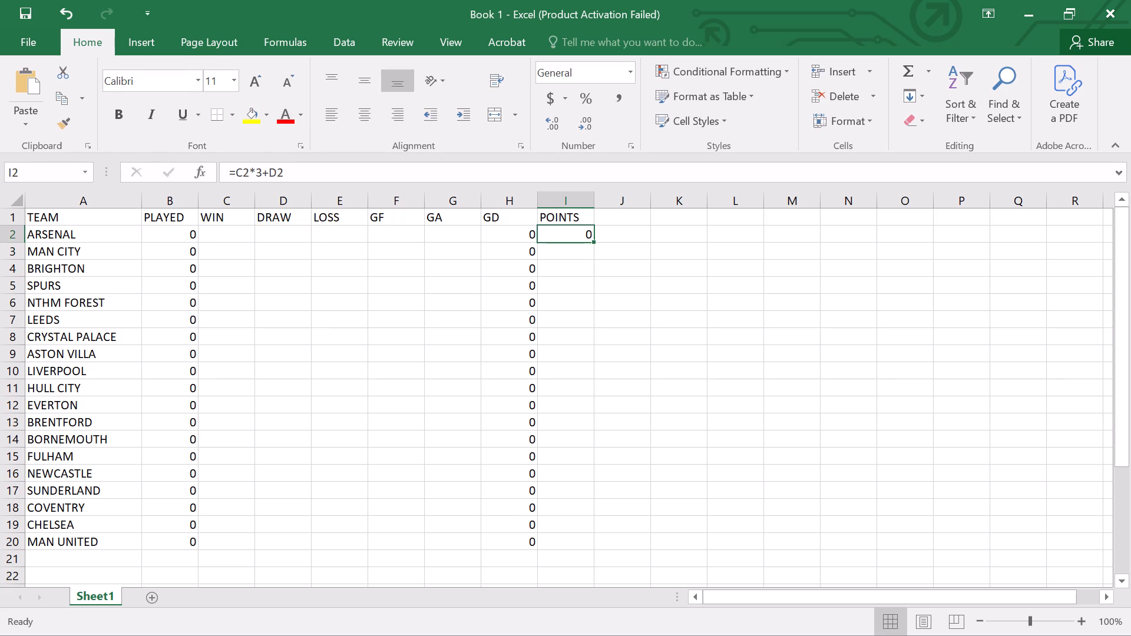
{"action": "left_click_drag", "start_coordinate": [594, 243], "coordinate": [599, 512]}
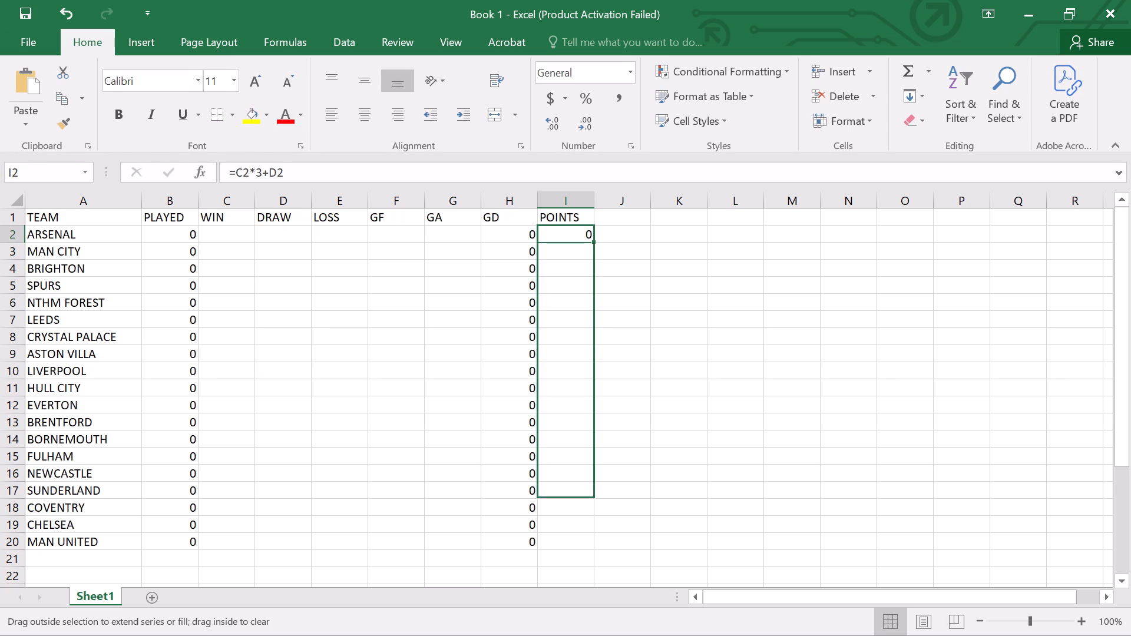
{"action": "left_click_drag", "start_coordinate": [599, 512], "coordinate": [582, 412]}
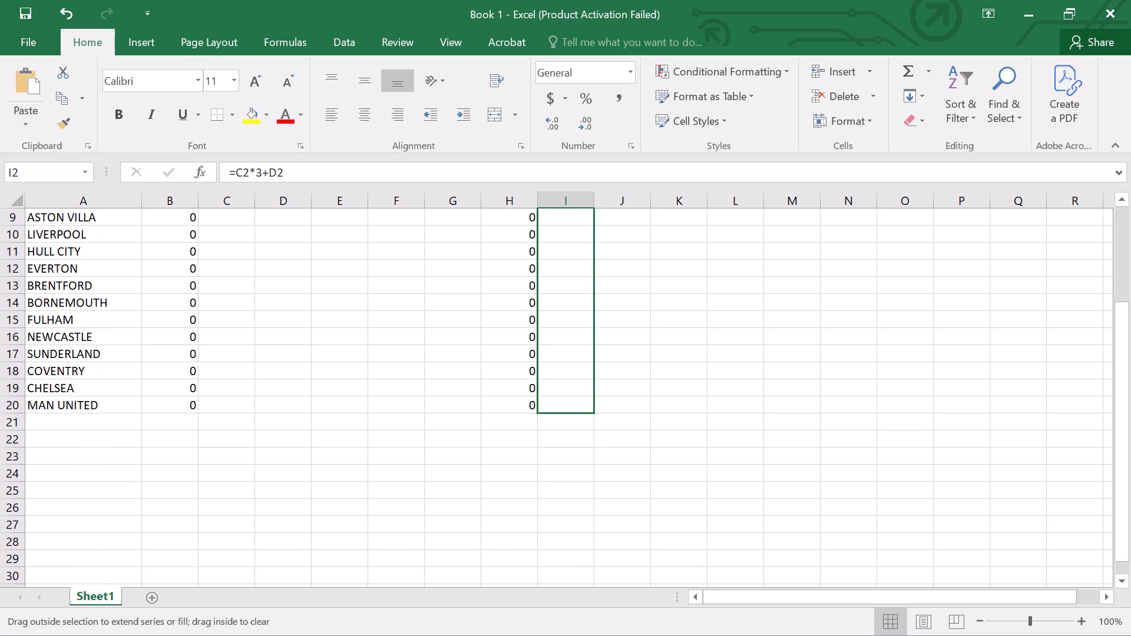
{"action": "left_click_drag", "start_coordinate": [582, 412], "coordinate": [582, 411]}
{"action": "scroll", "coordinate": [580, 355], "scroll_direction": "up", "scroll_amount": 2}
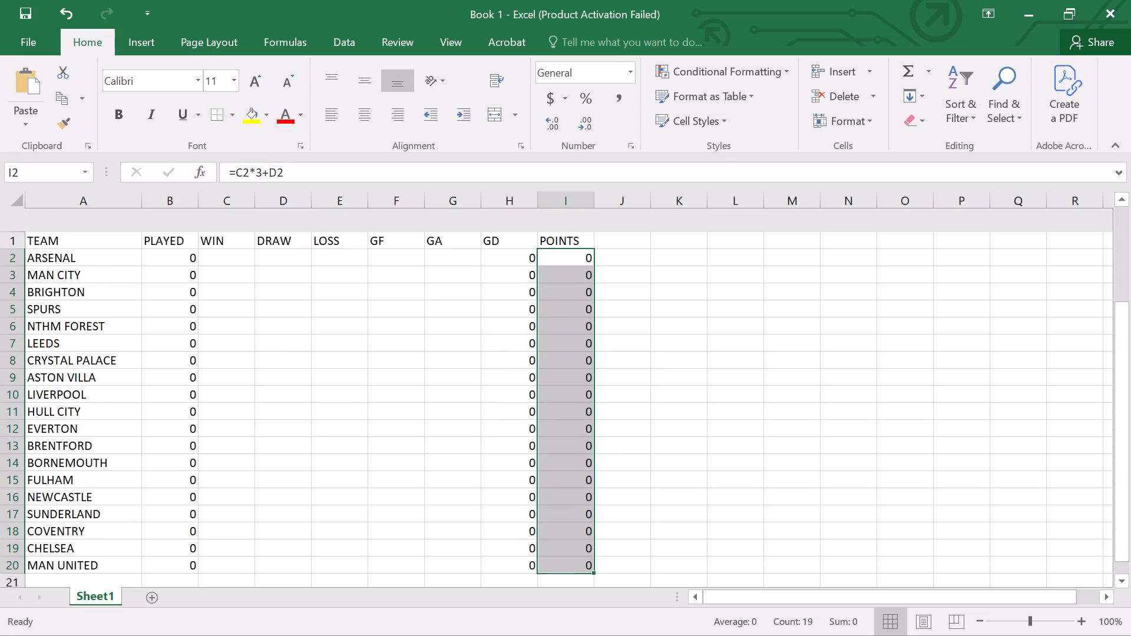
{"action": "scroll", "coordinate": [580, 355], "scroll_direction": "up", "scroll_amount": 3}
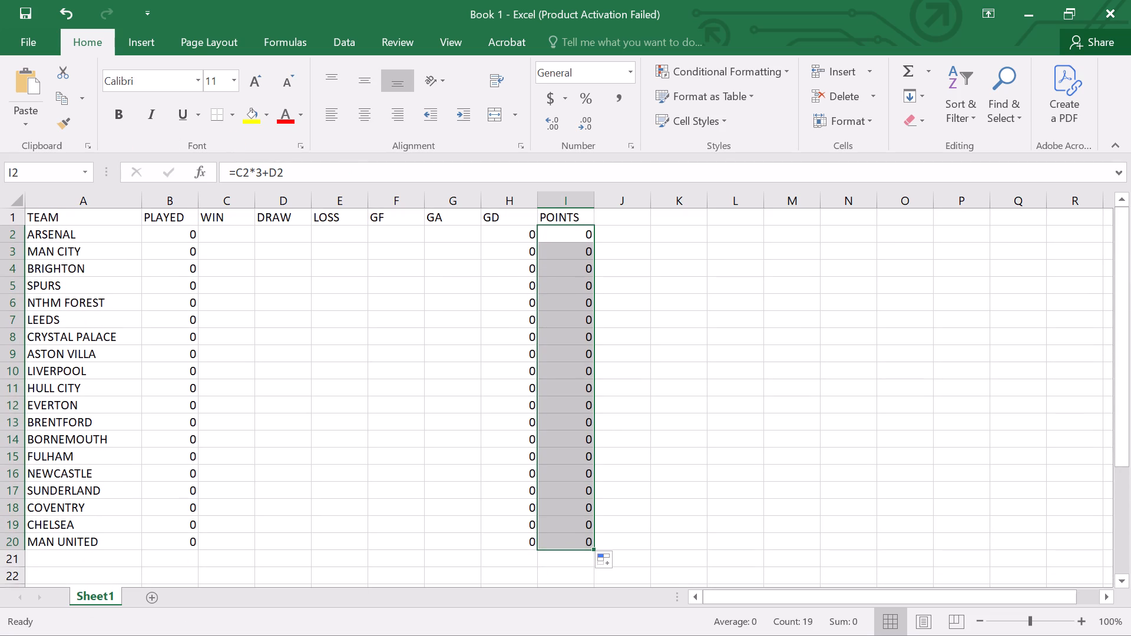
{"action": "left_click", "coordinate": [186, 236]}
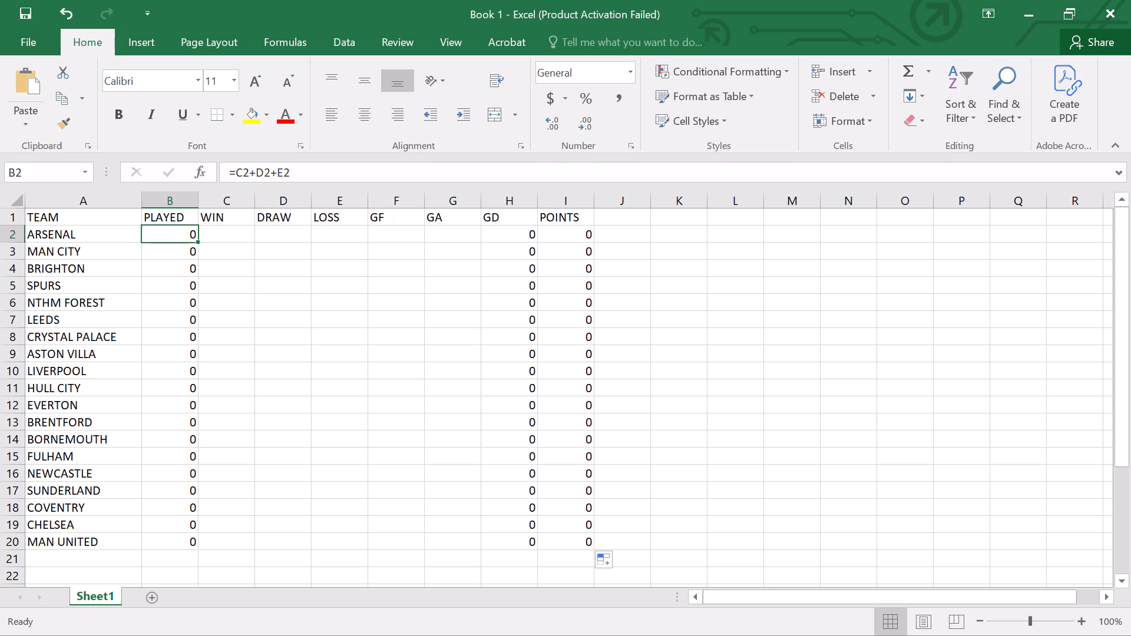
Add a second worksheet to the workbook.
{"action": "left_click", "coordinate": [151, 597]}
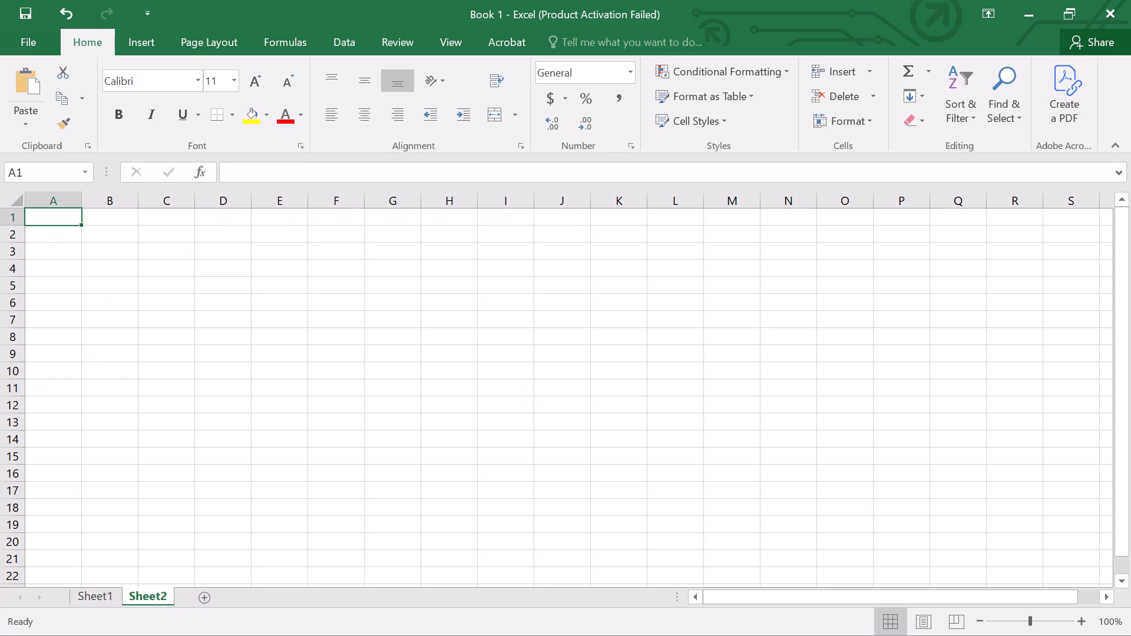
Enter the headers HOME T, HOME G, AWAY G and AWAY T in cells A1 to D1 of Sheet2.
{"action": "key", "text": "h"}
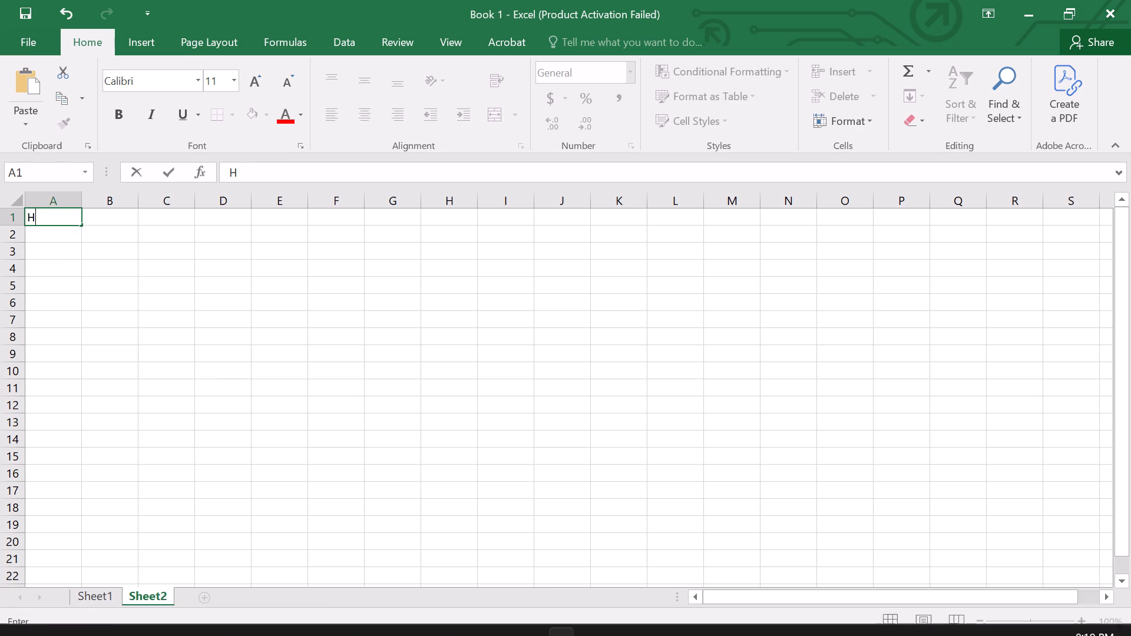
{"action": "type", "text": "OME"}
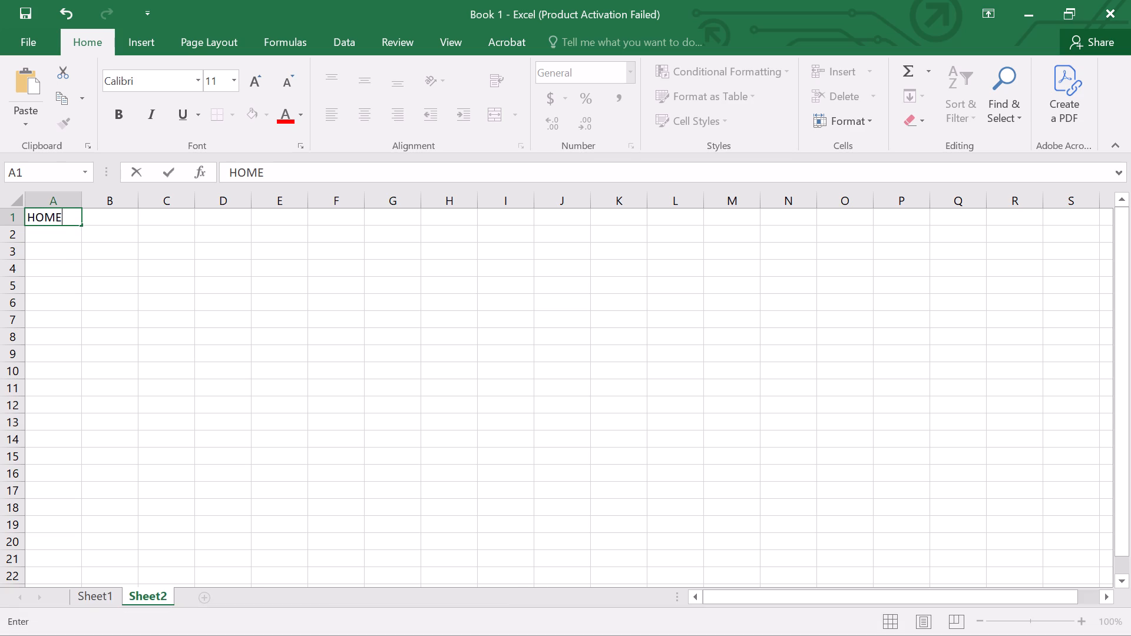
{"action": "key", "text": "space"}
{"action": "type", "text": "T"}
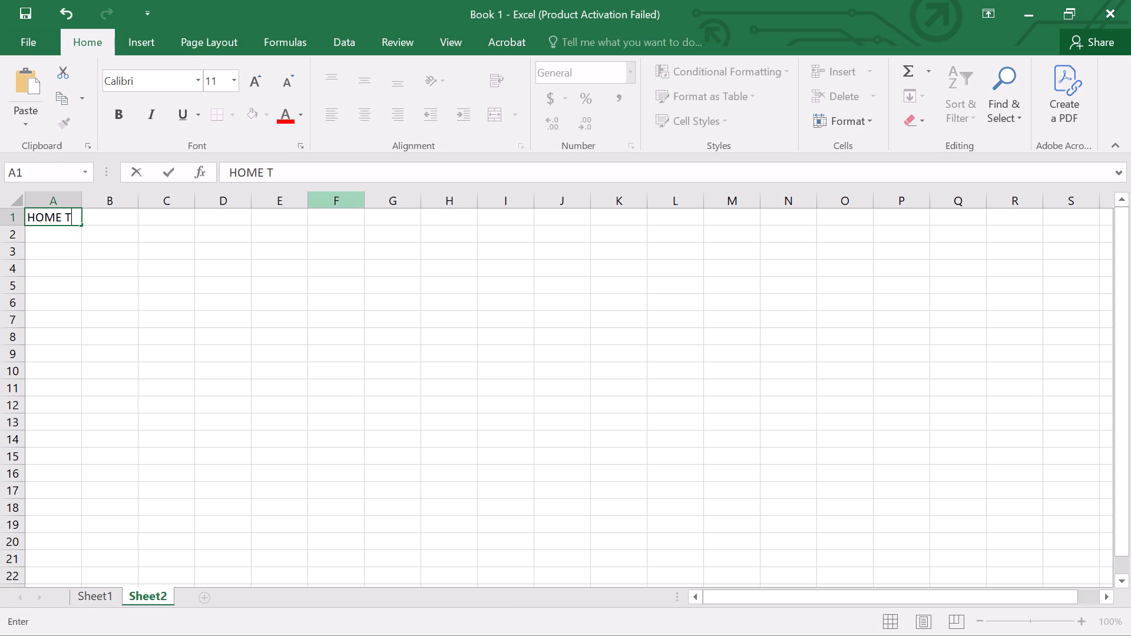
{"action": "left_click", "coordinate": [130, 224]}
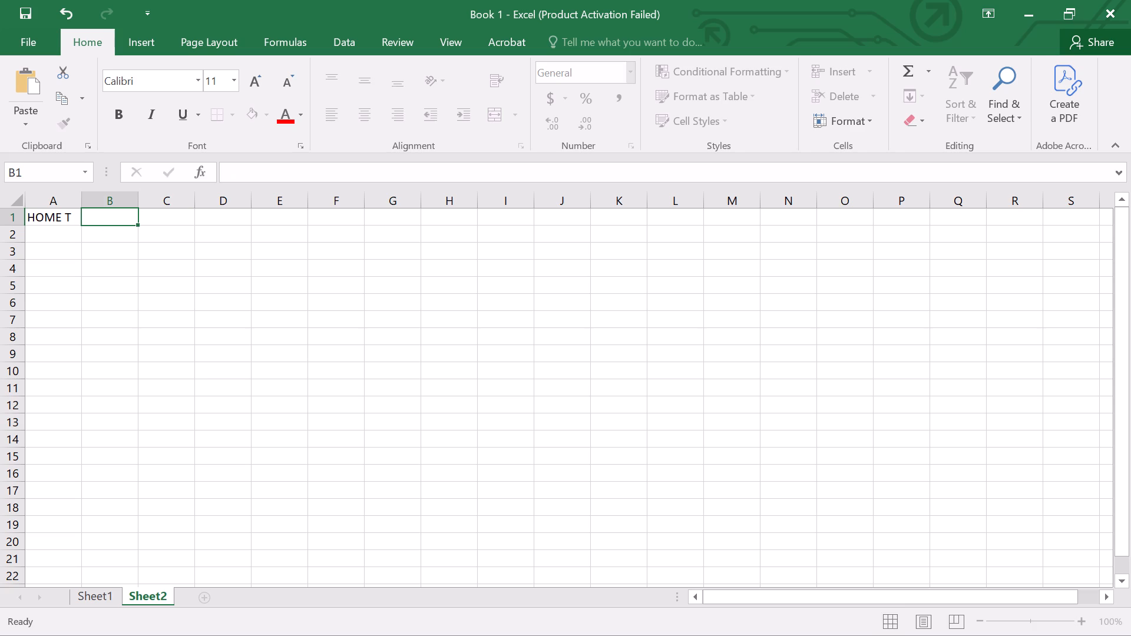
{"action": "type", "text": "HOME G"}
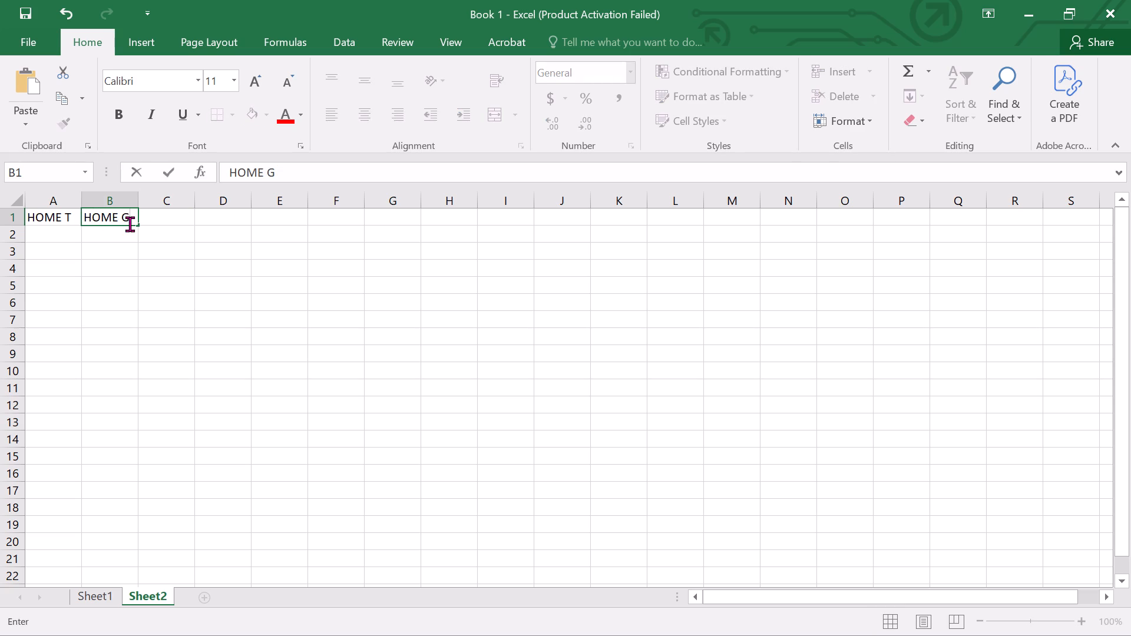
{"action": "left_click", "coordinate": [166, 220]}
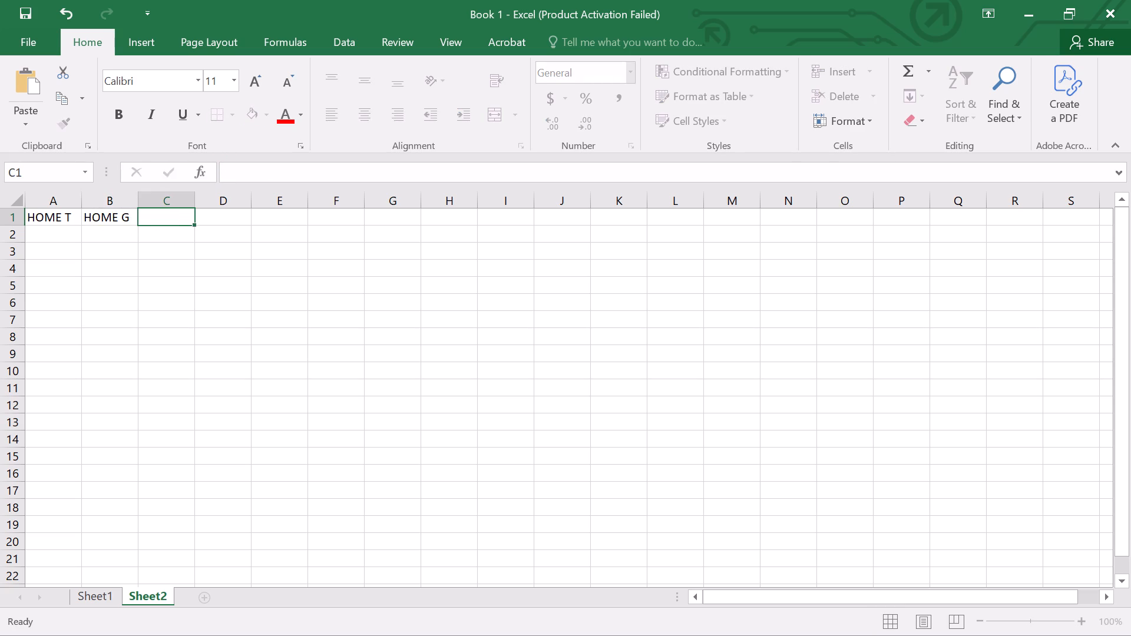
{"action": "type", "text": "AWAY"}
{"action": "key", "text": "space"}
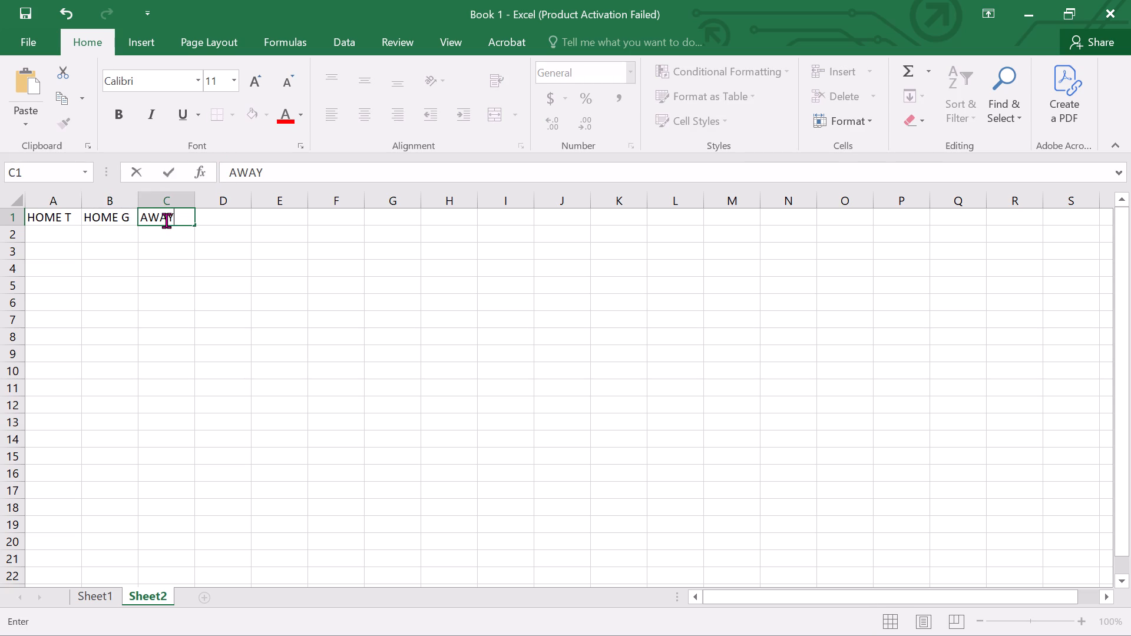
{"action": "key", "text": "g"}
{"action": "key", "text": "Right"}
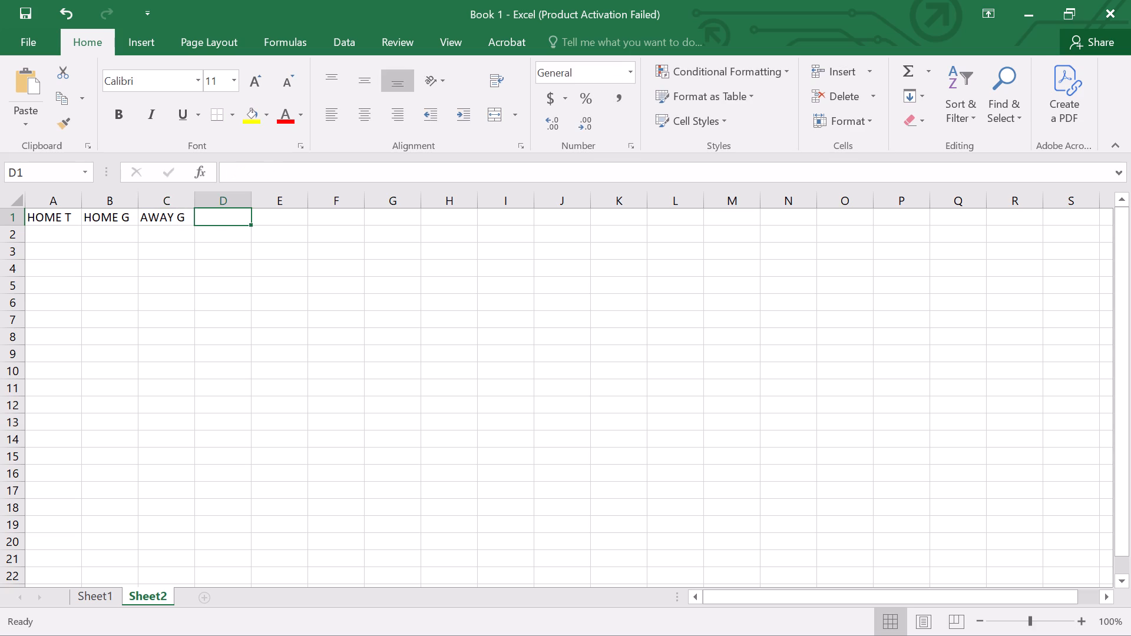
{"action": "type", "text": "AWAY T"}
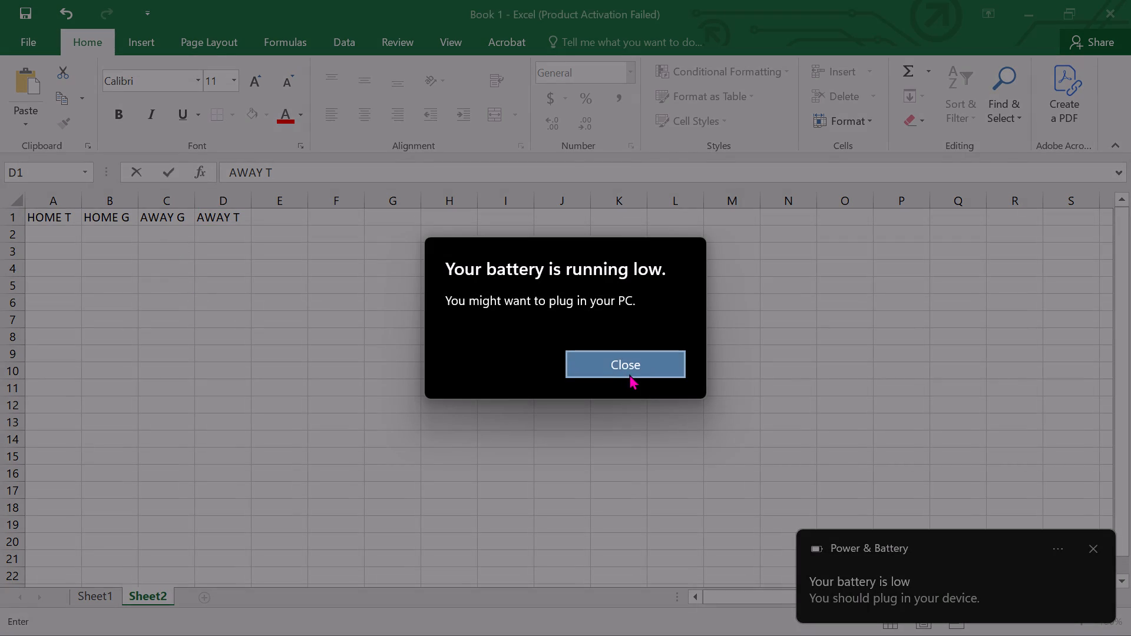
Dismiss the low-battery alert and launch Kuro from the desktop.
{"action": "left_click", "coordinate": [629, 374]}
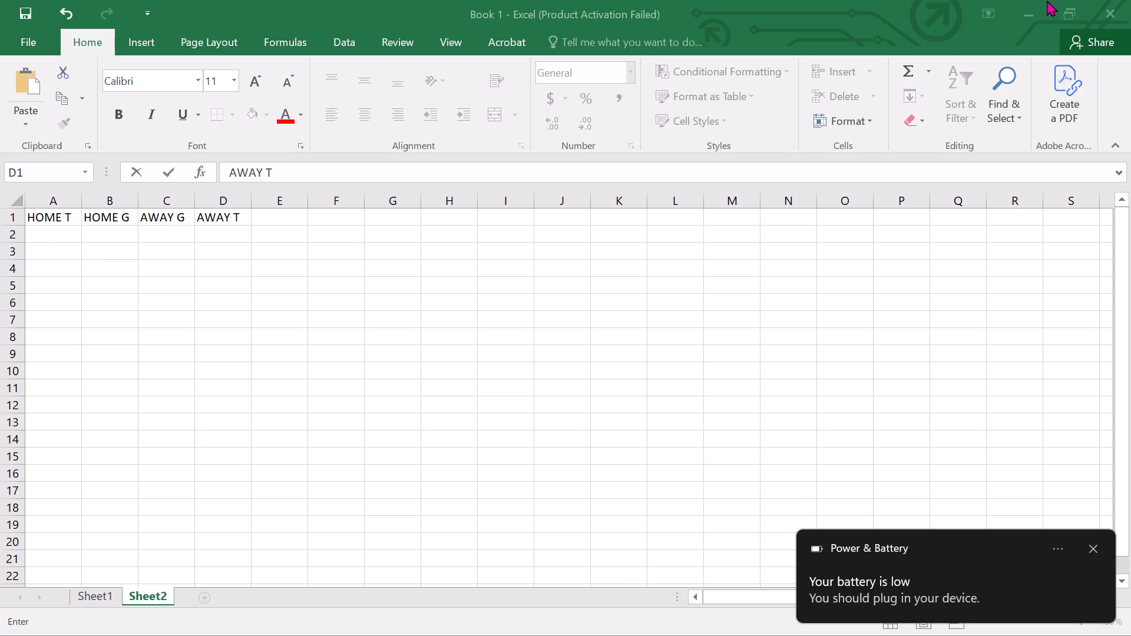
{"action": "left_click", "coordinate": [1031, 0]}
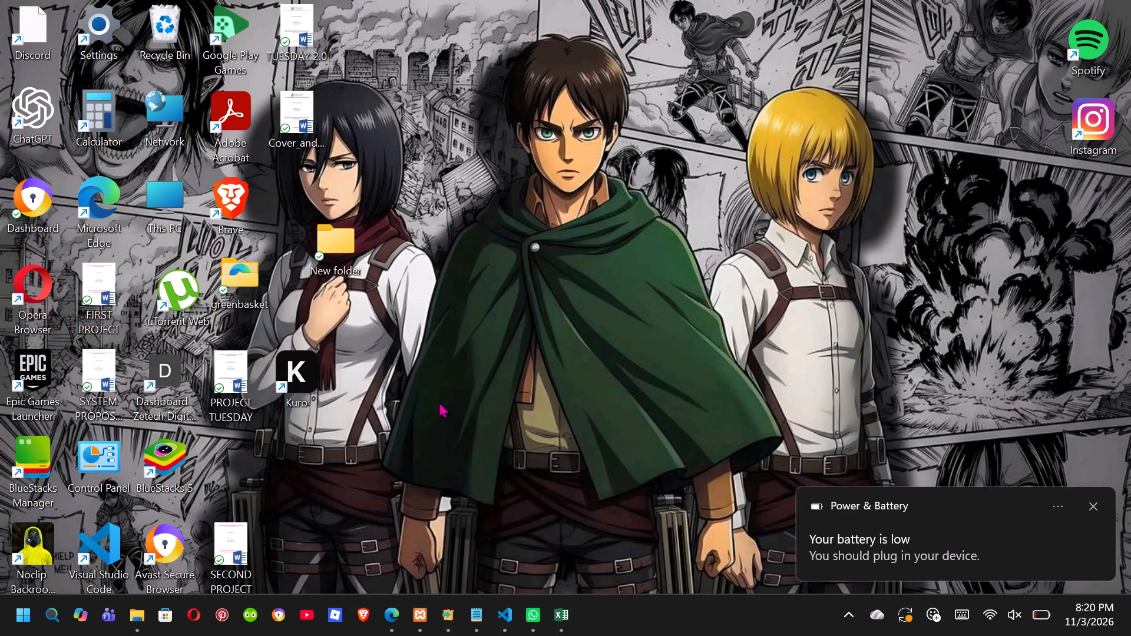
{"action": "double_click", "coordinate": [301, 372]}
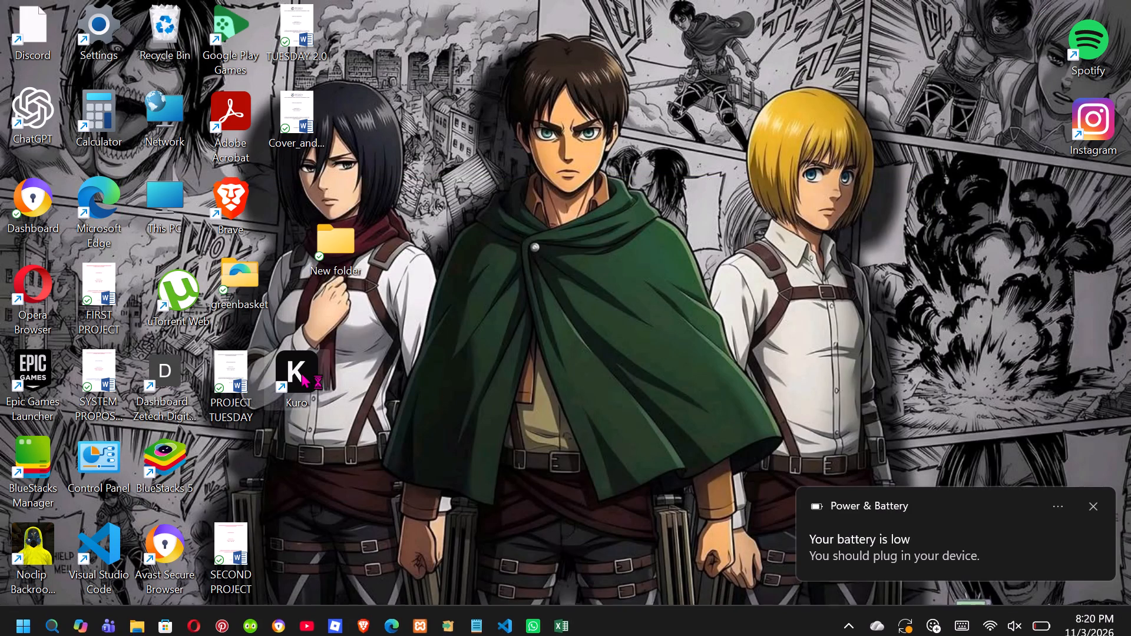
Move the Kuro shortcut to an empty area of the desktop, beyond the Cover_and... document.
{"action": "left_click_drag", "start_coordinate": [301, 372], "coordinate": [474, 143]}
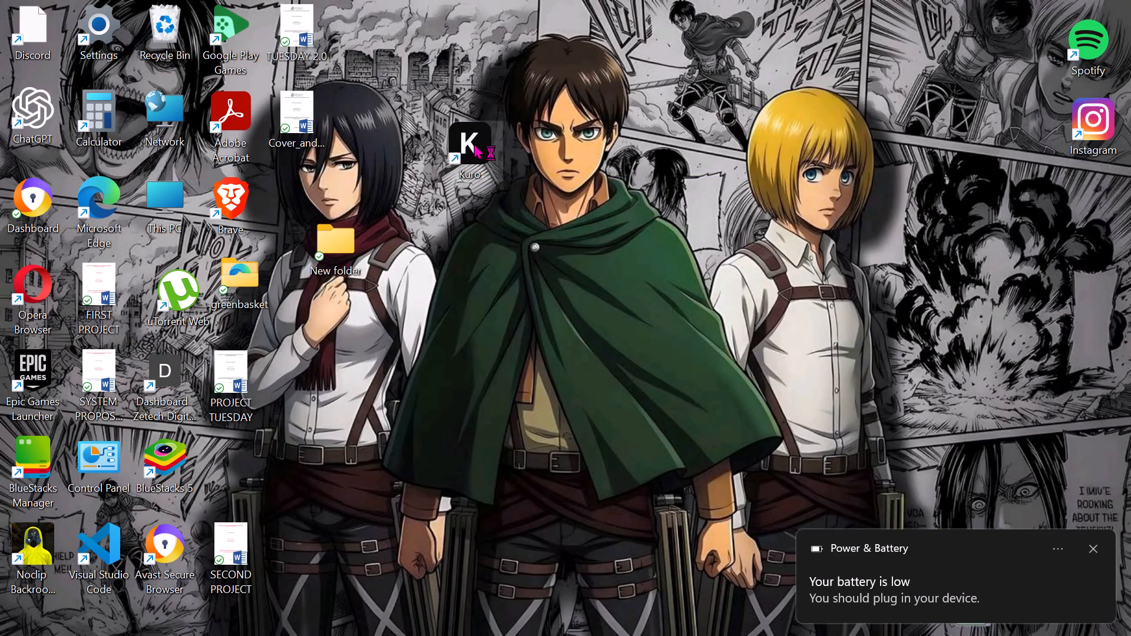
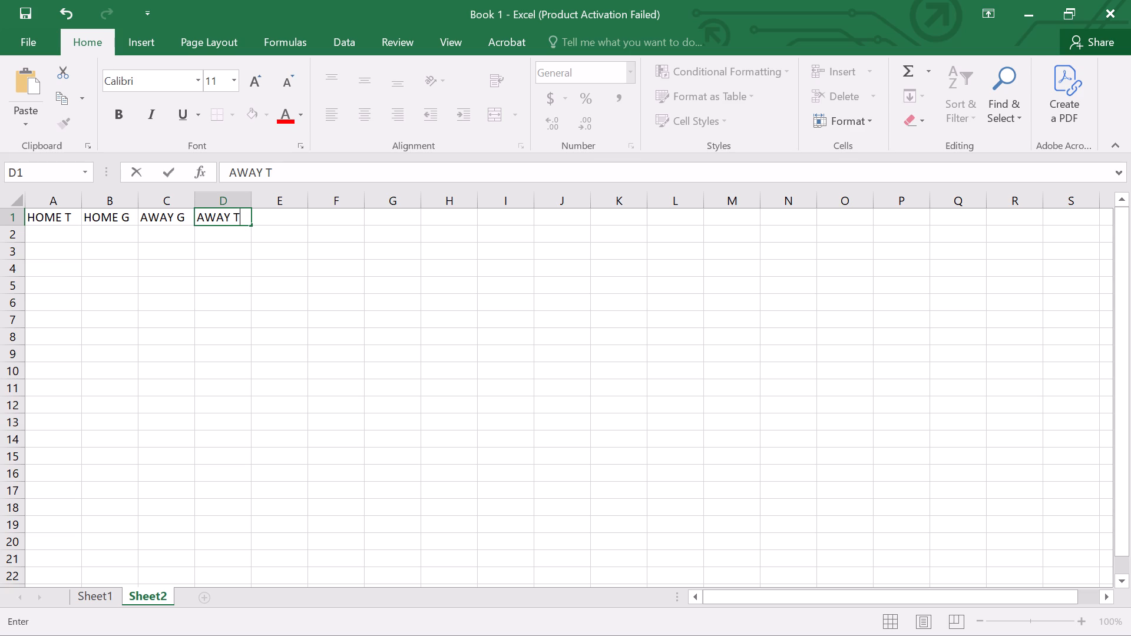
Finish the AWAY T header entry in D1 and select cell A2, the first cell under HOME T on Sheet2.
{"action": "left_click", "coordinate": [59, 236]}
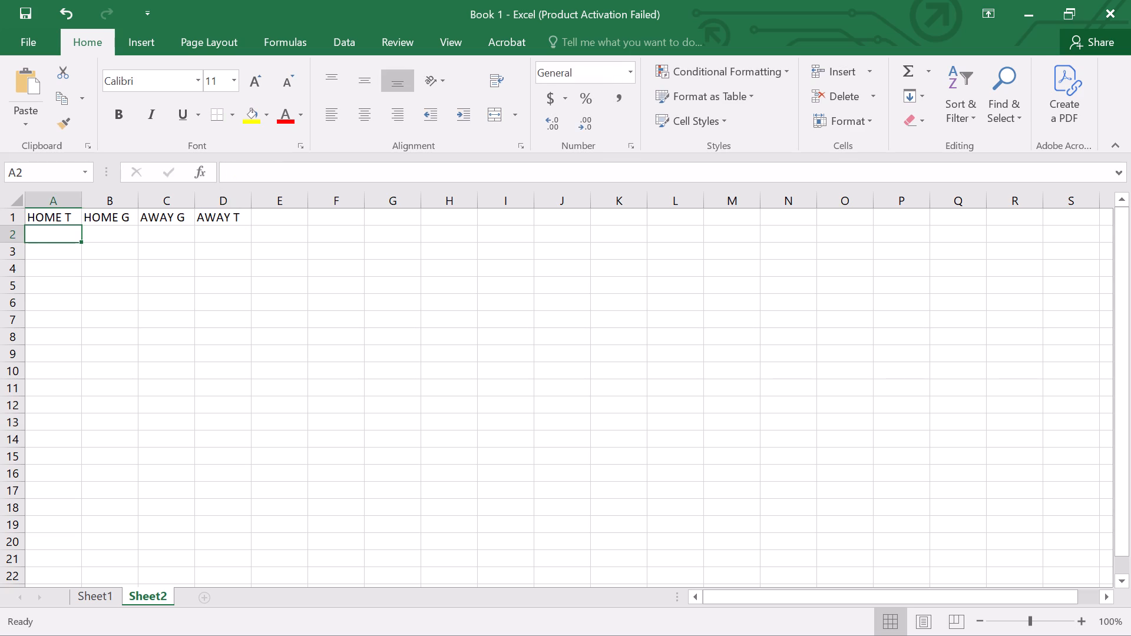
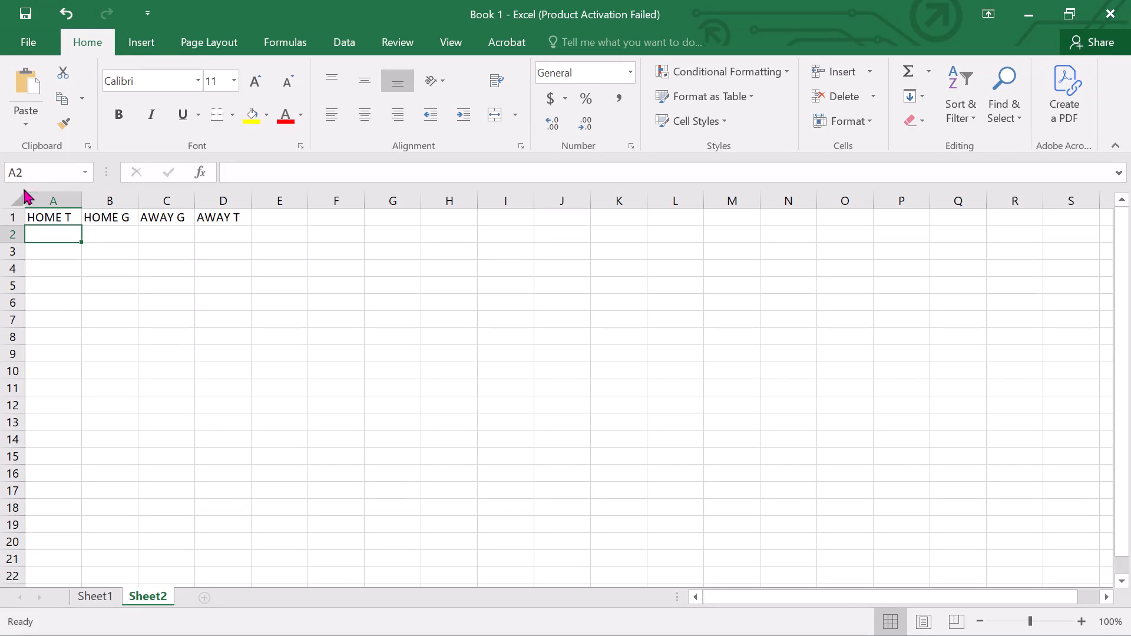
Enter ARSENAL, HULL and EVERTON as home teams in A2 to A4, under HOME T on Sheet2.
{"action": "type", "text": "ARSE"}
{"action": "type", "text": "NAL"}
{"action": "key", "text": "Return"}
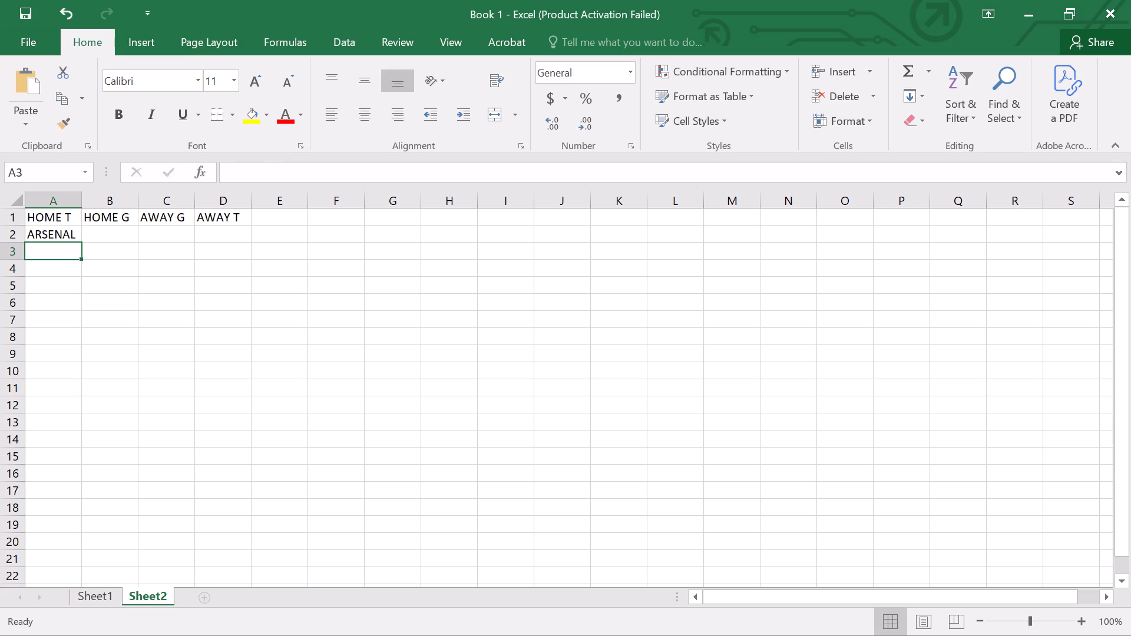
{"action": "type", "text": "HULL"}
{"action": "key", "text": "Return"}
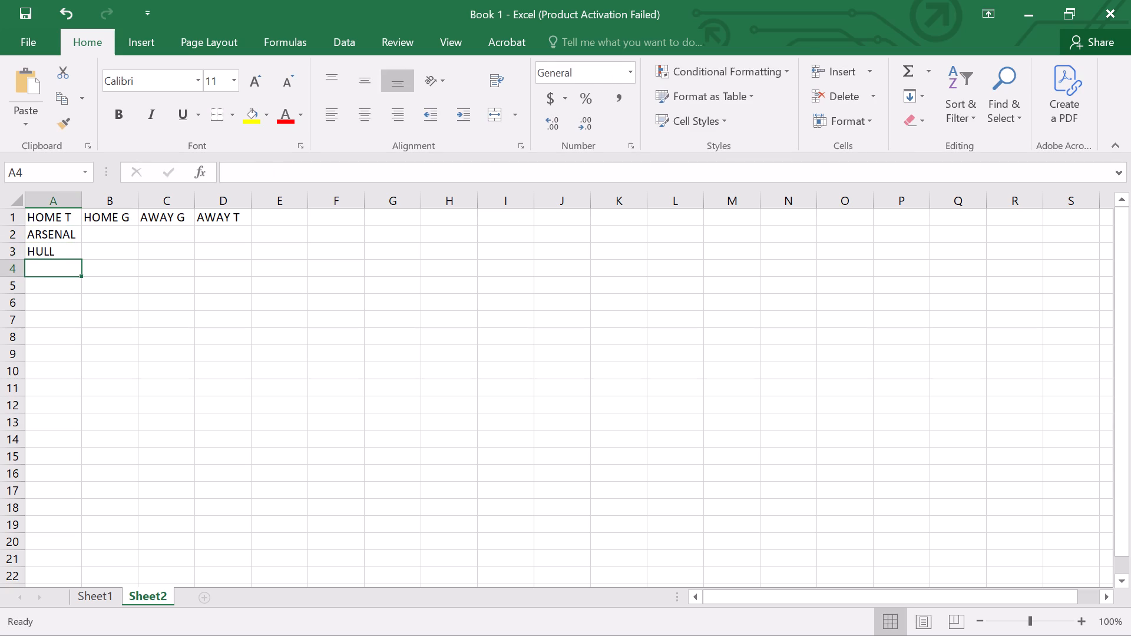
{"action": "key", "text": "e"}
{"action": "type", "text": "VERTON"}
{"action": "key", "text": "Return"}
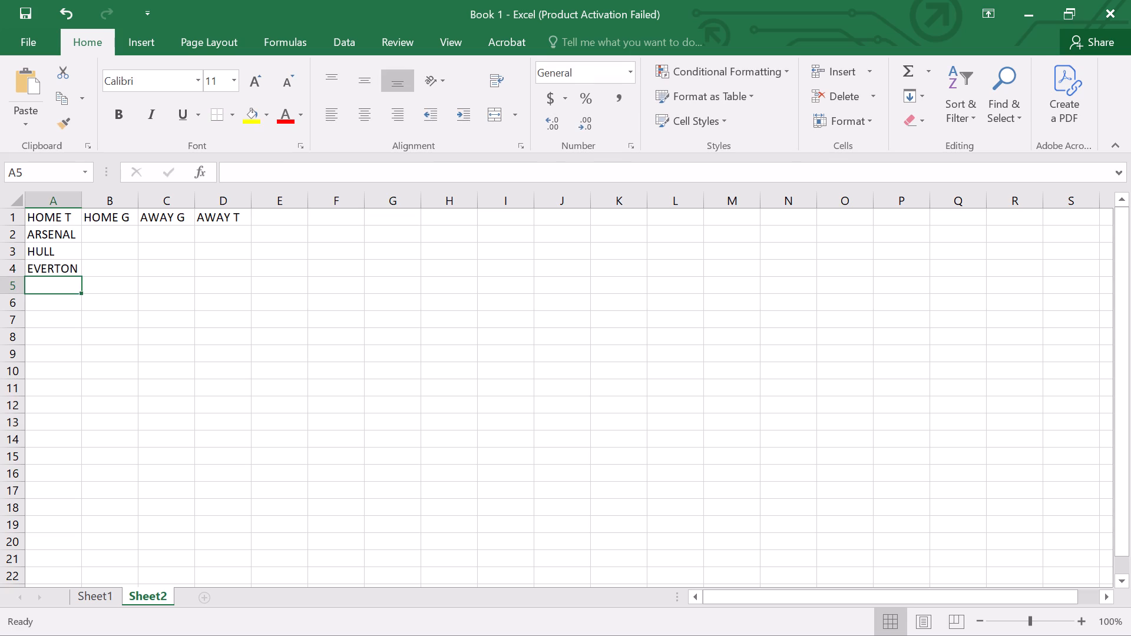
Continue the HOME T column with IPSWICH, FOREST and BRENTFORD in A5 to A7.
{"action": "type", "text": "IPSWI"}
{"action": "type", "text": "CH"}
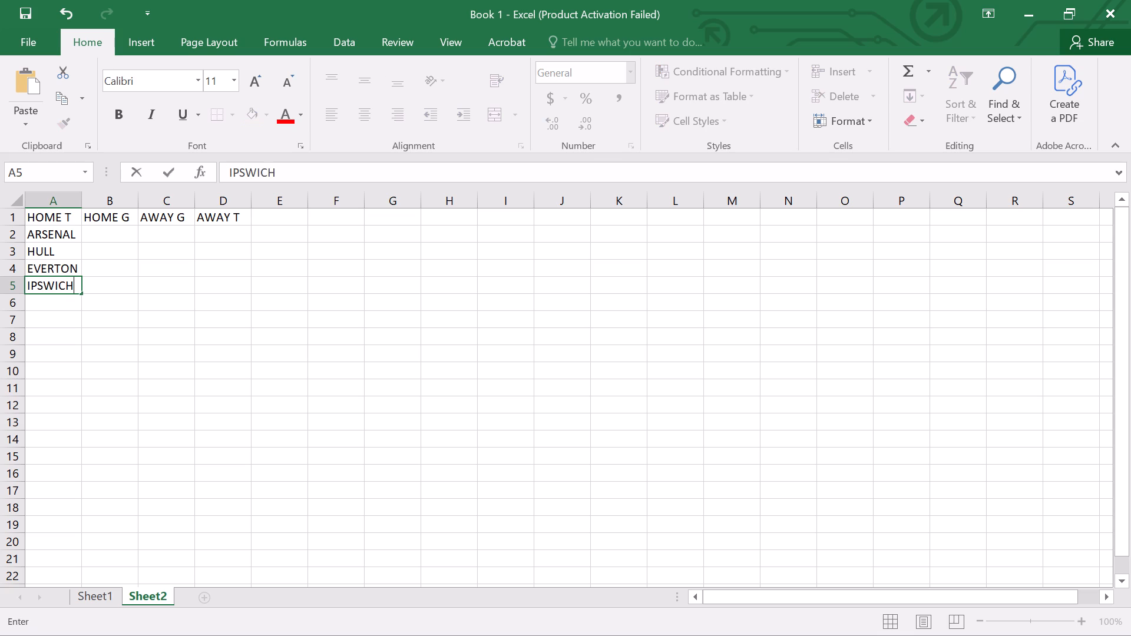
{"action": "key", "text": "Return"}
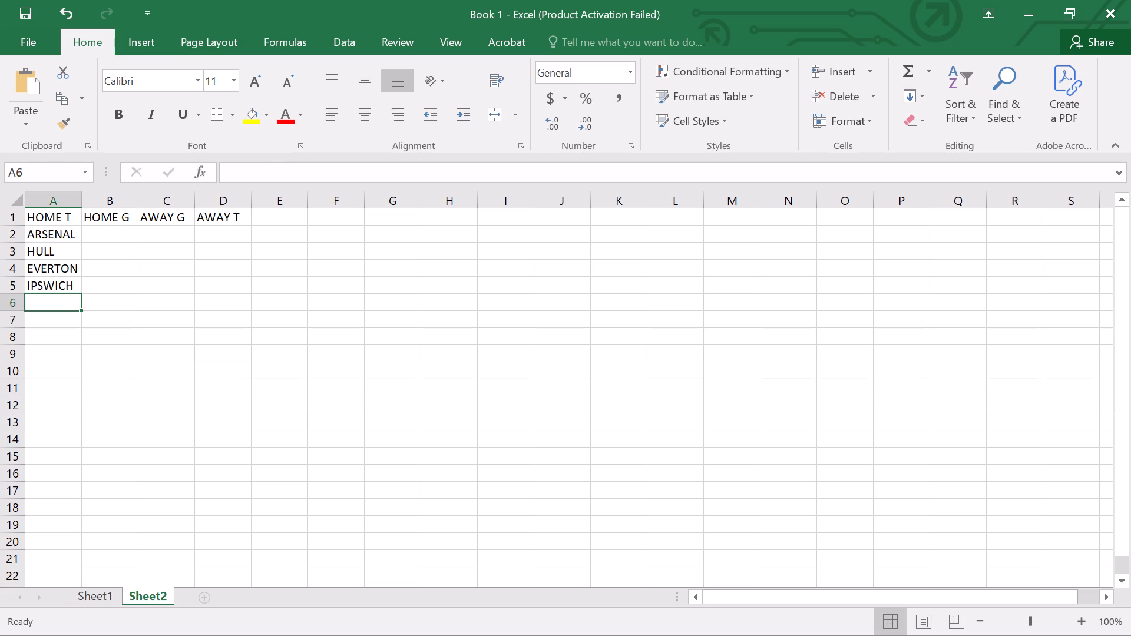
{"action": "type", "text": "FOREST"}
{"action": "key", "text": "Return"}
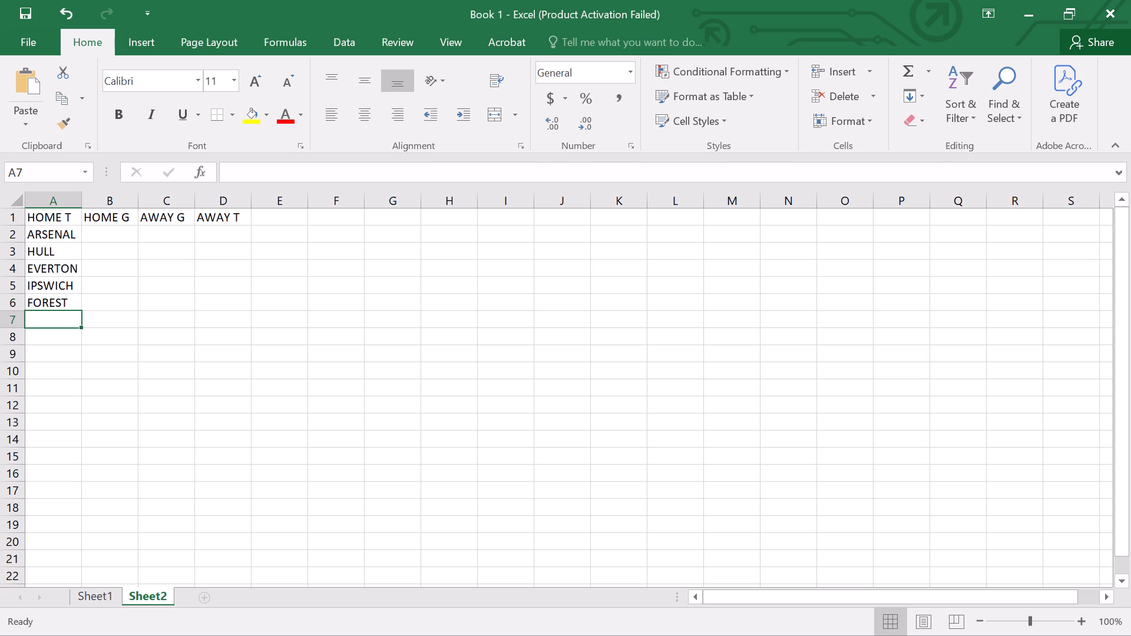
{"action": "type", "text": "BRE"}
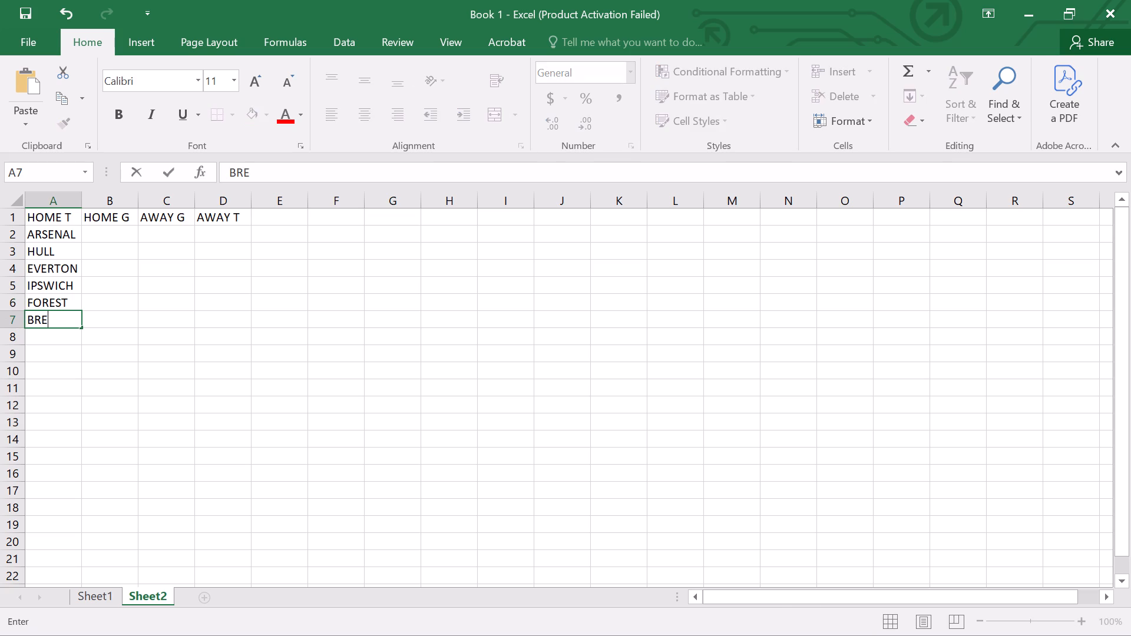
{"action": "type", "text": "NTFORD"}
{"action": "key", "text": "Return"}
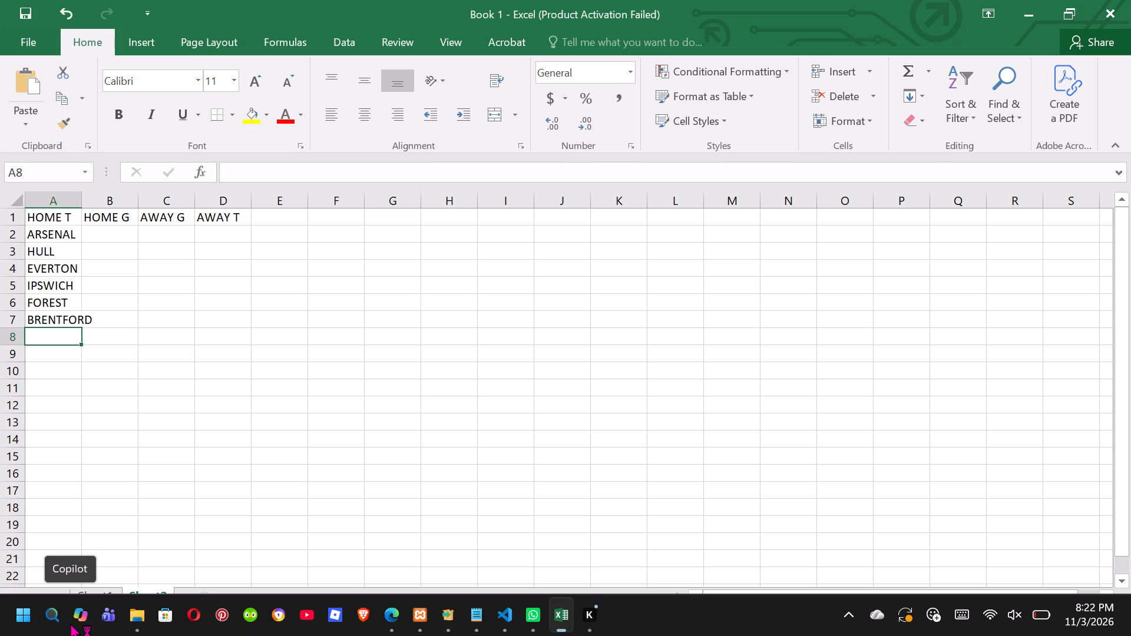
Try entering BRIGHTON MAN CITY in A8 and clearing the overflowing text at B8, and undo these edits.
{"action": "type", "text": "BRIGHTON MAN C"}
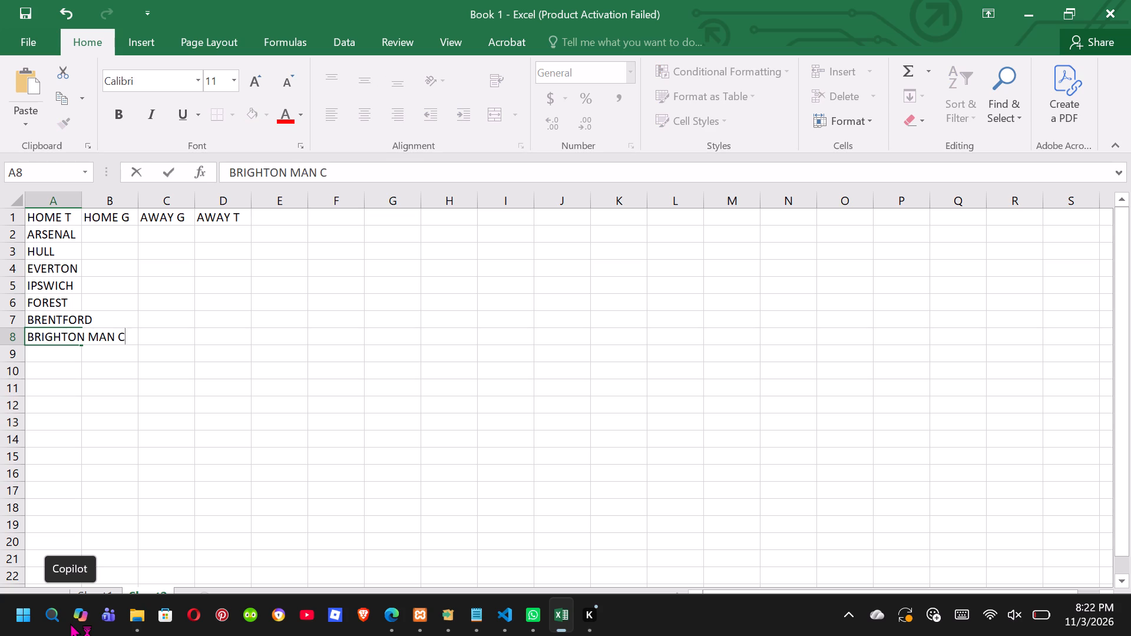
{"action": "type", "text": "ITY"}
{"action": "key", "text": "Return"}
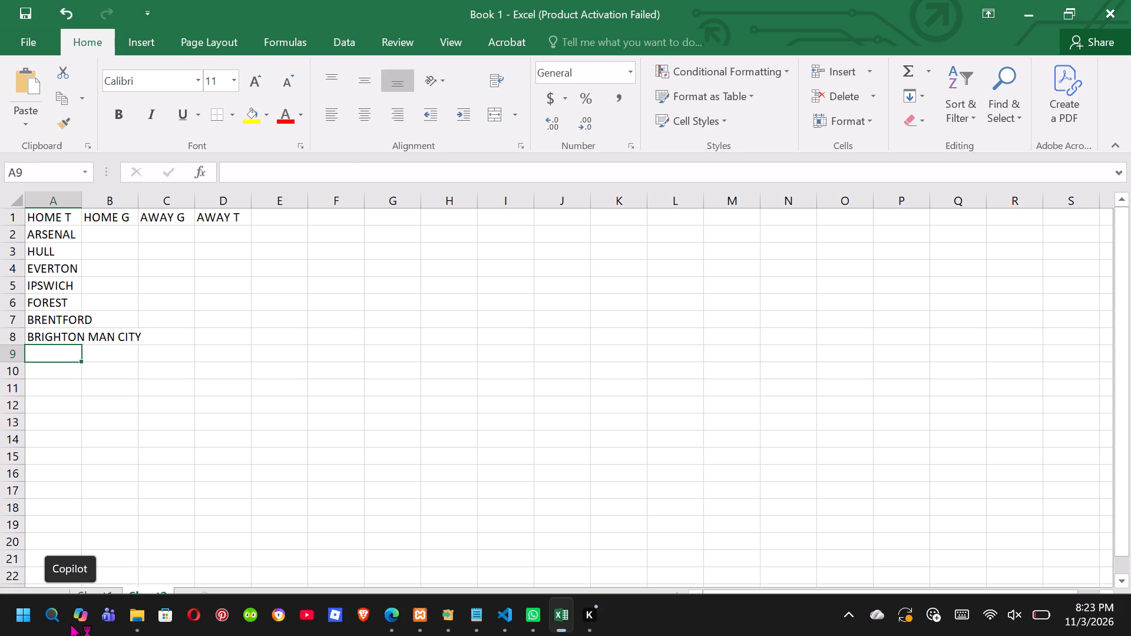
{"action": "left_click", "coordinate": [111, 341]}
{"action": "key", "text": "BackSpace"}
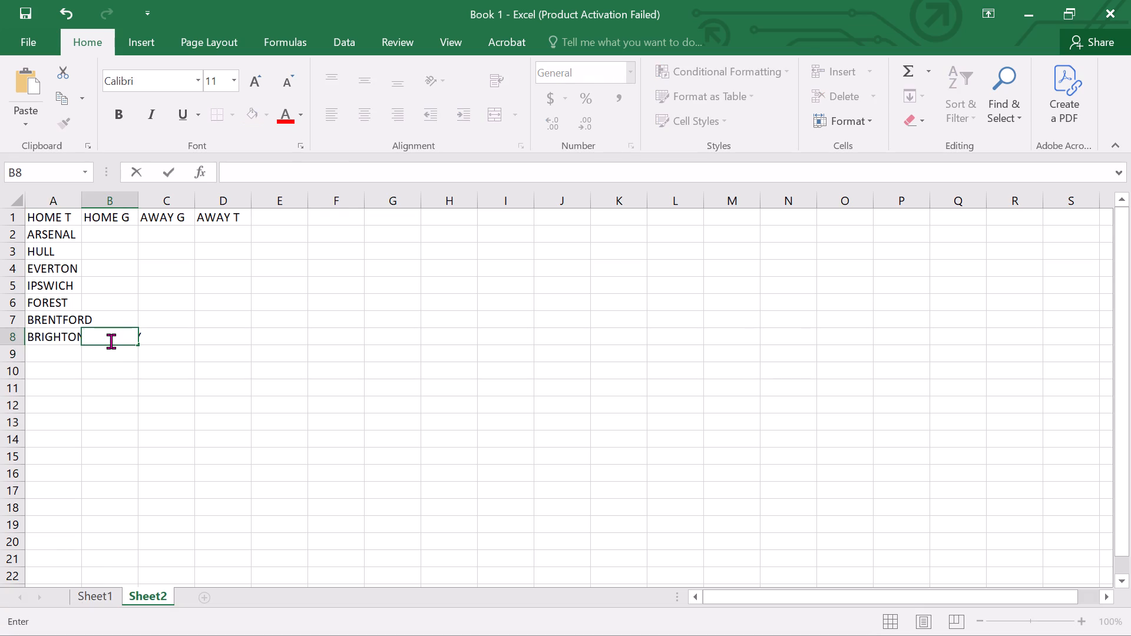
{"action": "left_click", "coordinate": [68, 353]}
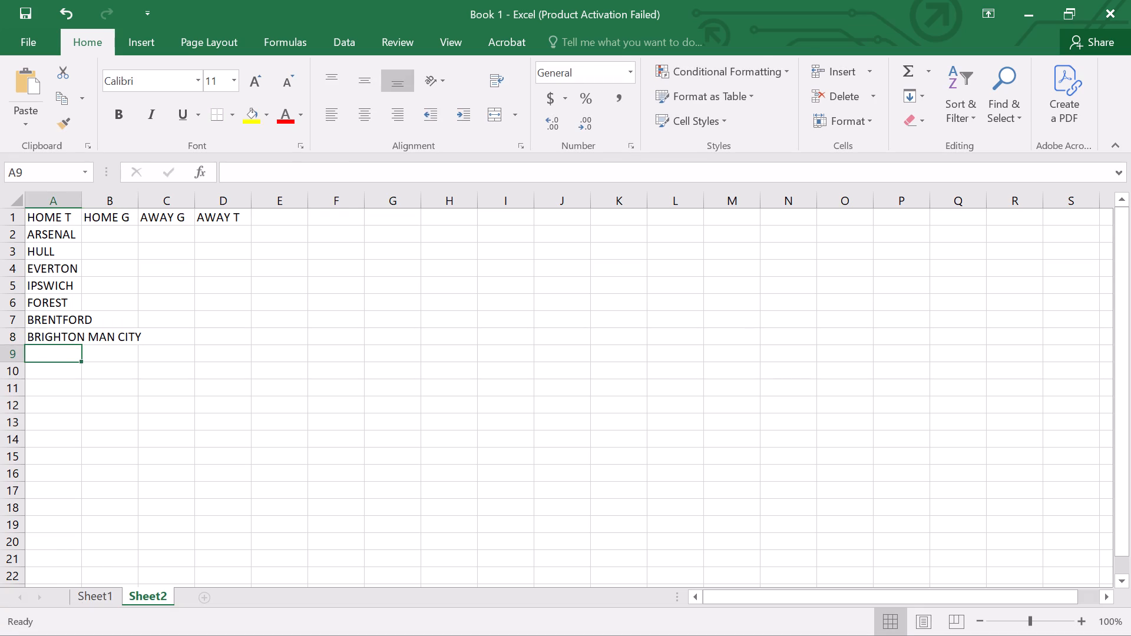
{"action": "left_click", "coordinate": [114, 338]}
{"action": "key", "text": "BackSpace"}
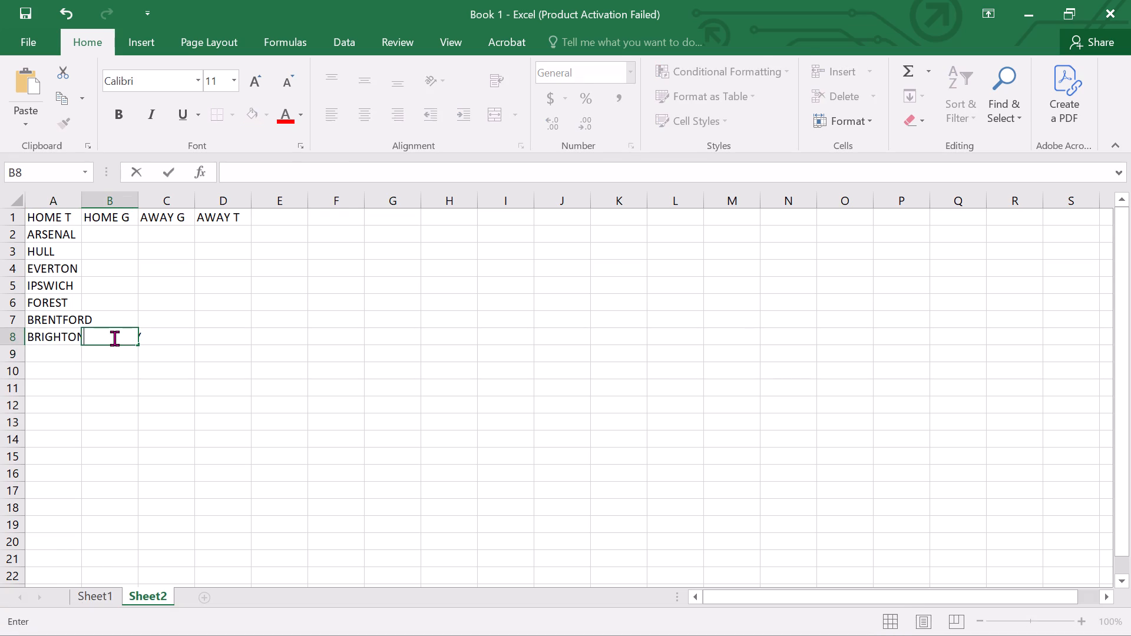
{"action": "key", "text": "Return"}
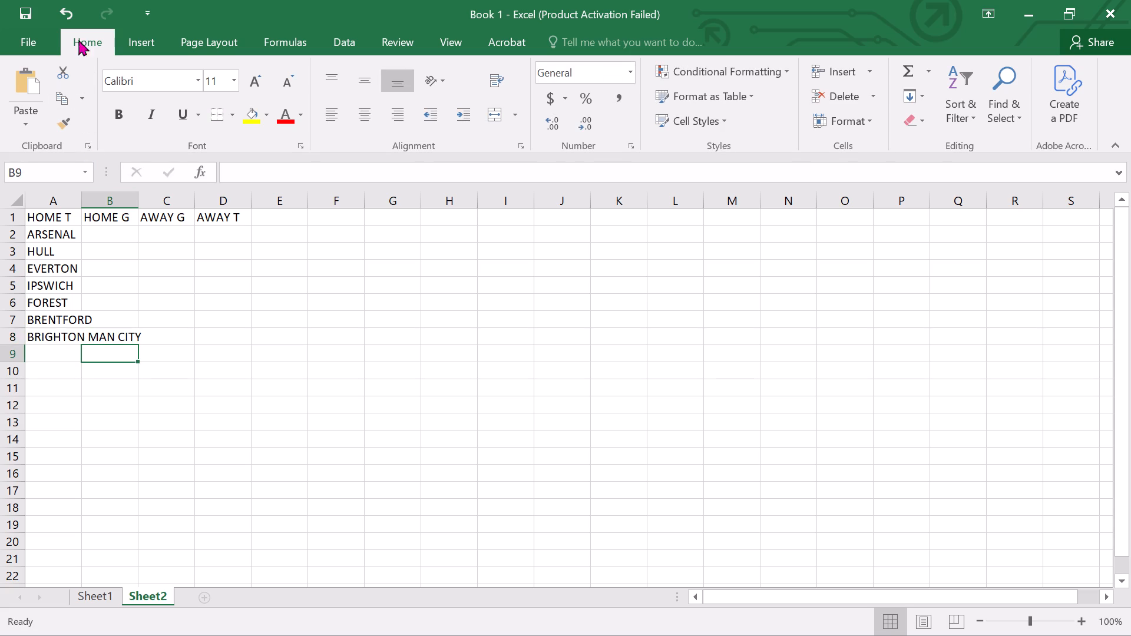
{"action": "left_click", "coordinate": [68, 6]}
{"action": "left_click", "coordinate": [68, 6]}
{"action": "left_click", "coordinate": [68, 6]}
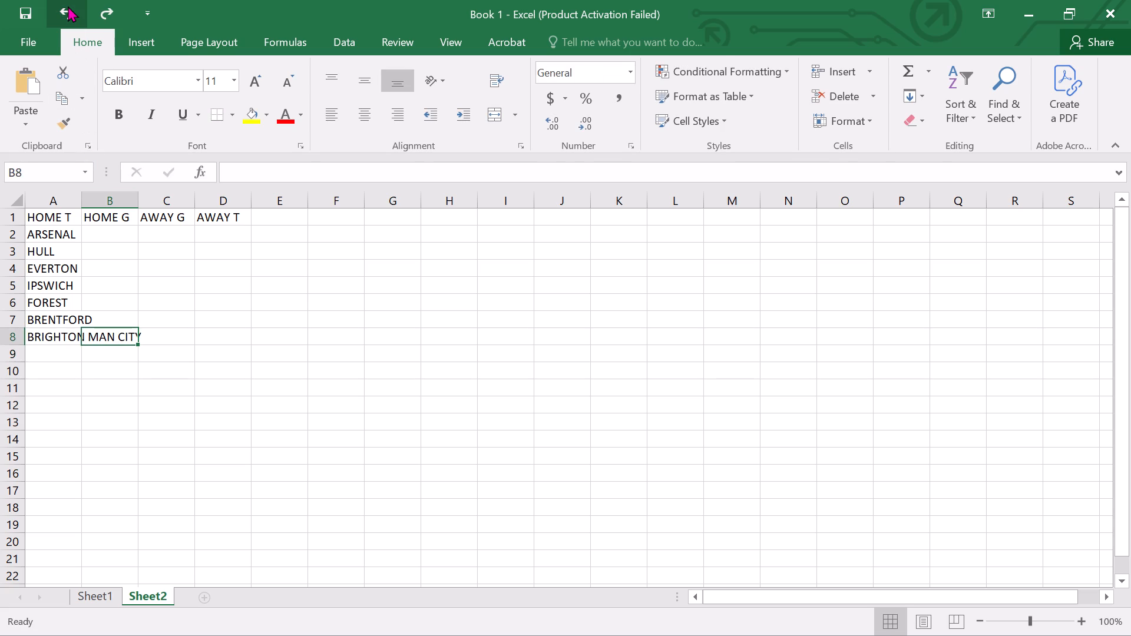
Enter BRIGHTON, MANCITY, NEWCASTLE and FULHAM as home teams in A8 to A11.
{"action": "type", "text": "BRIGHTON"}
{"action": "key", "text": "Return"}
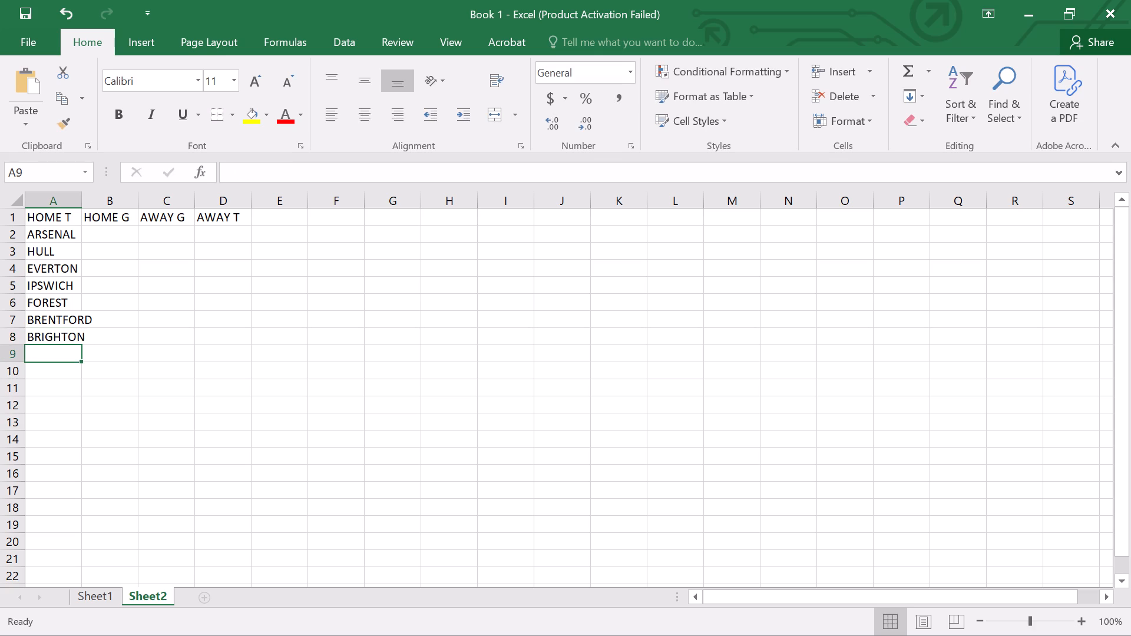
{"action": "type", "text": "MA"}
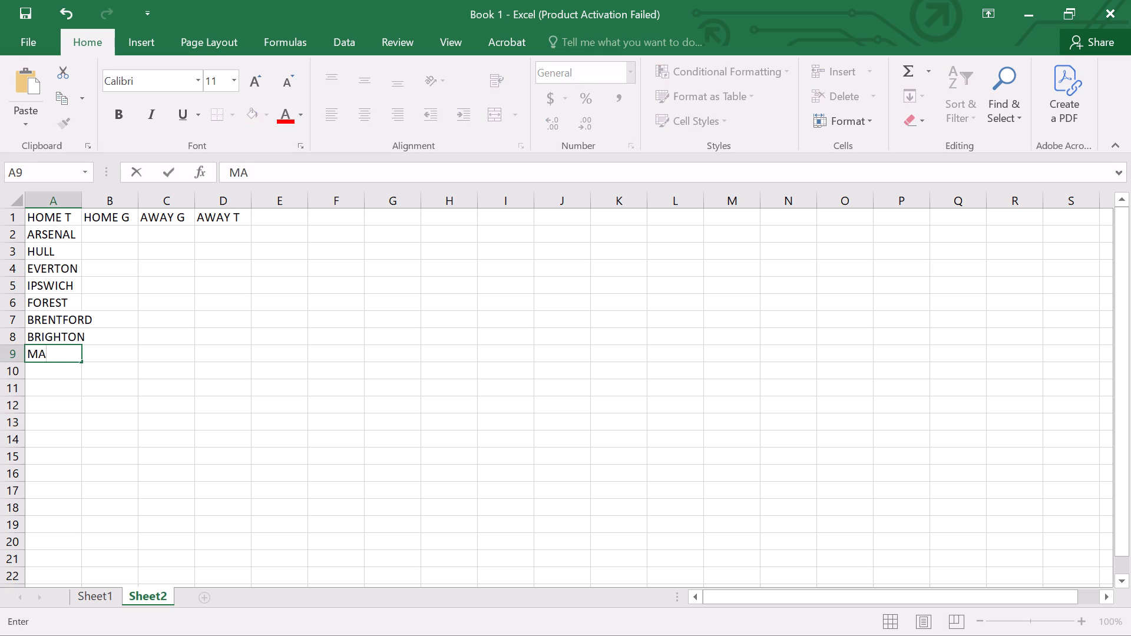
{"action": "type", "text": "NC"}
{"action": "type", "text": "ITY"}
{"action": "key", "text": "Return"}
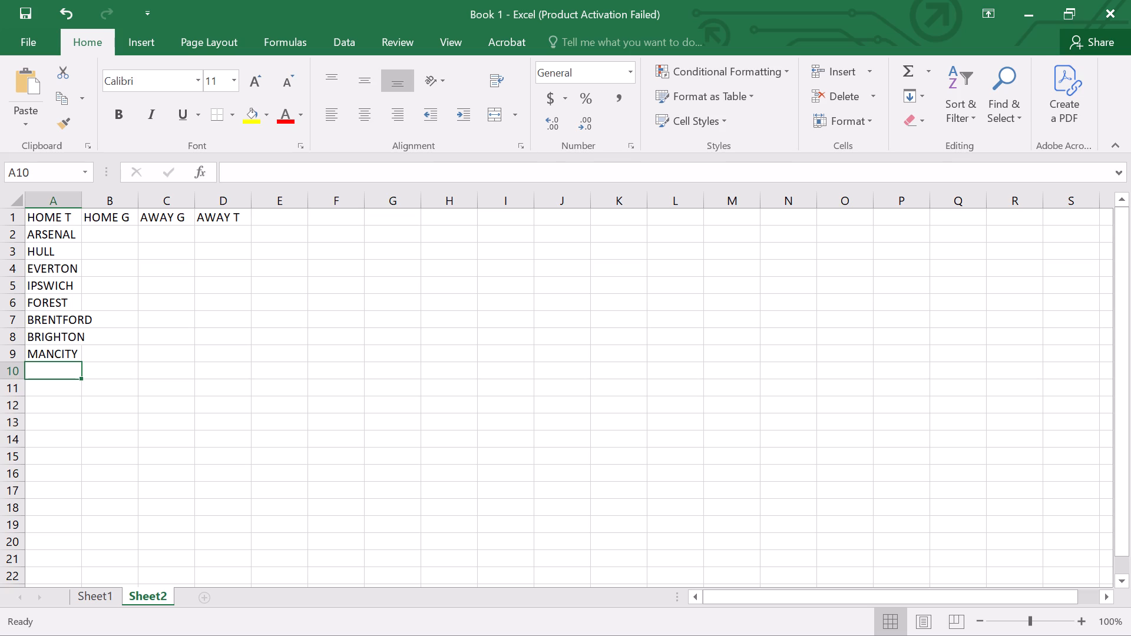
{"action": "type", "text": "NEWCASTLE F"}
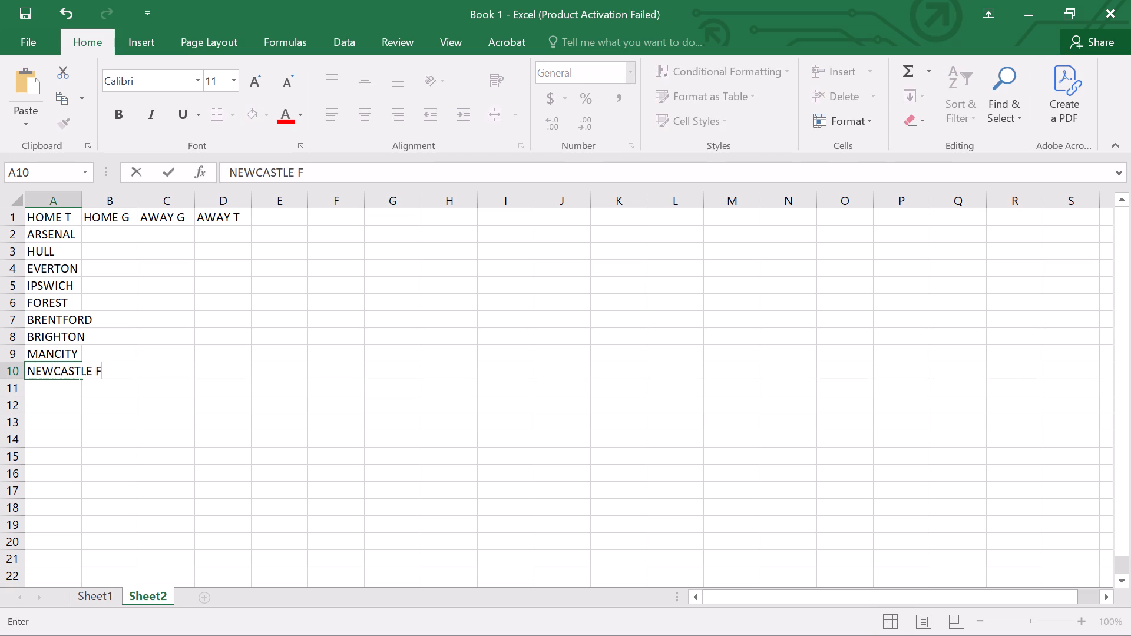
{"action": "key", "text": "BackSpace"}
{"action": "key", "text": "Return"}
{"action": "key", "text": "f"}
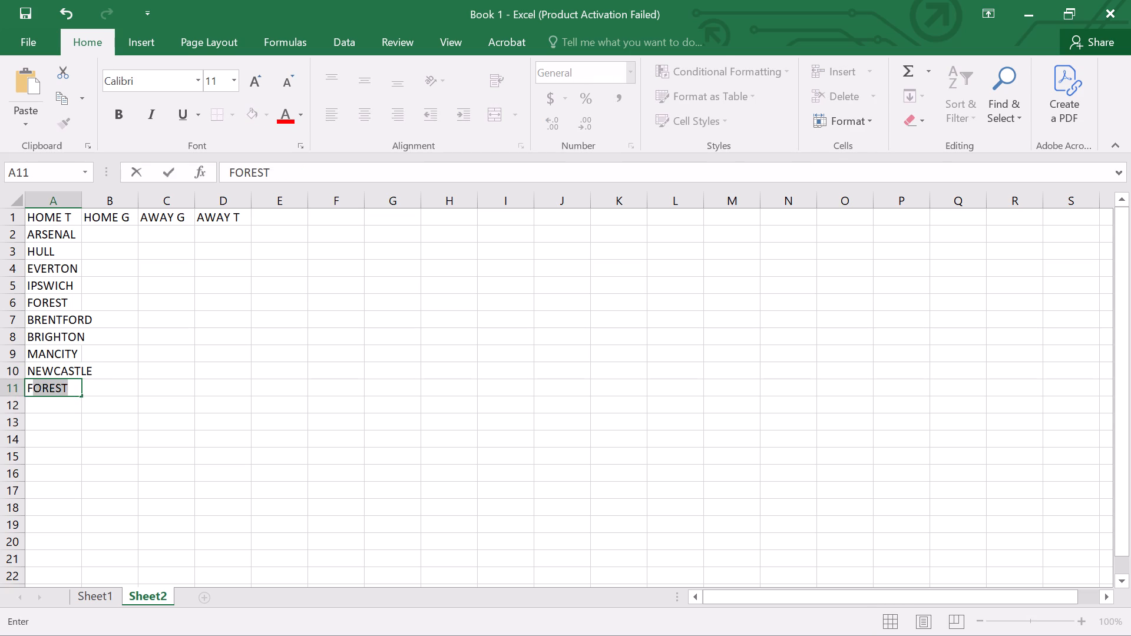
{"action": "type", "text": "ULH"}
{"action": "key", "text": "a"}
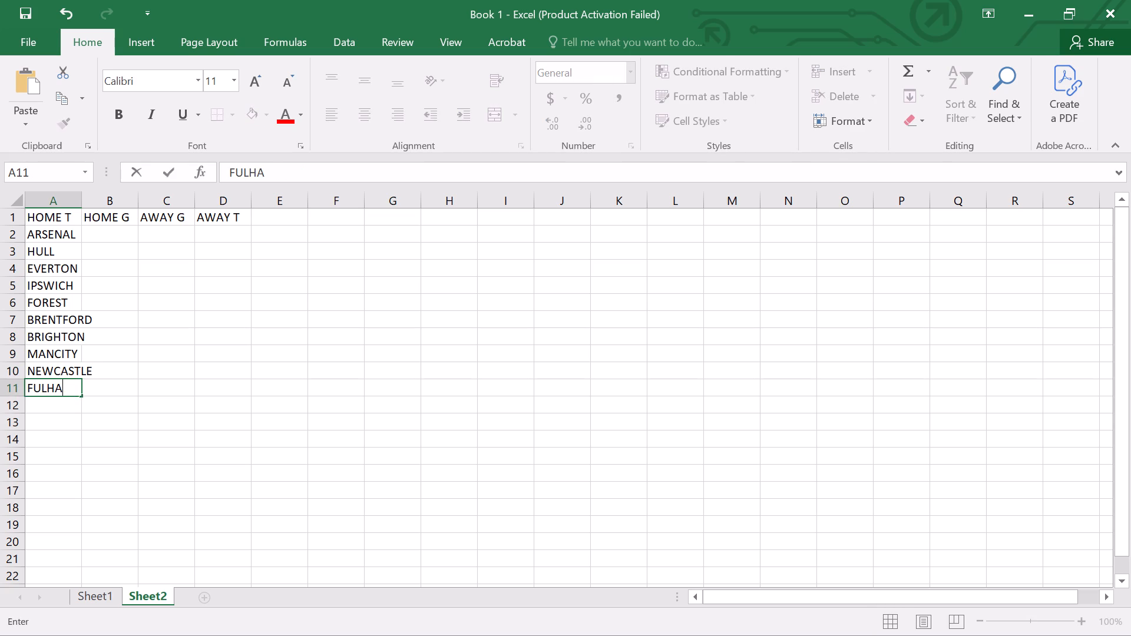
{"action": "key", "text": "m"}
{"action": "key", "text": "Return"}
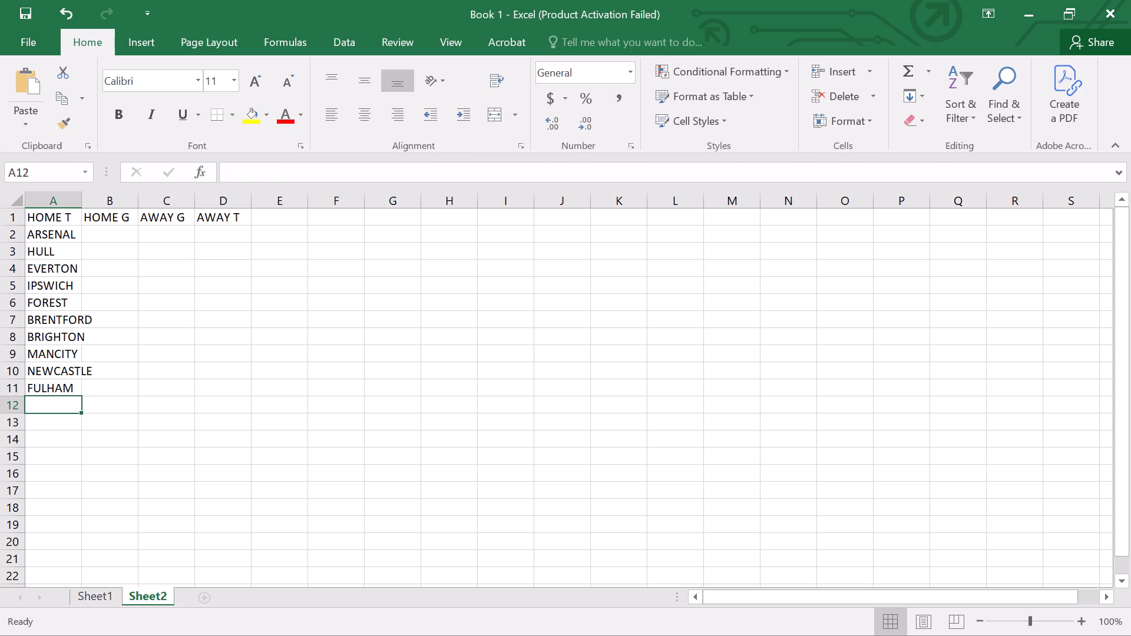
Add IPSWITCH to the TEAM column of Sheet1 in A21, below MAN UNITED.
{"action": "left_click", "coordinate": [94, 594]}
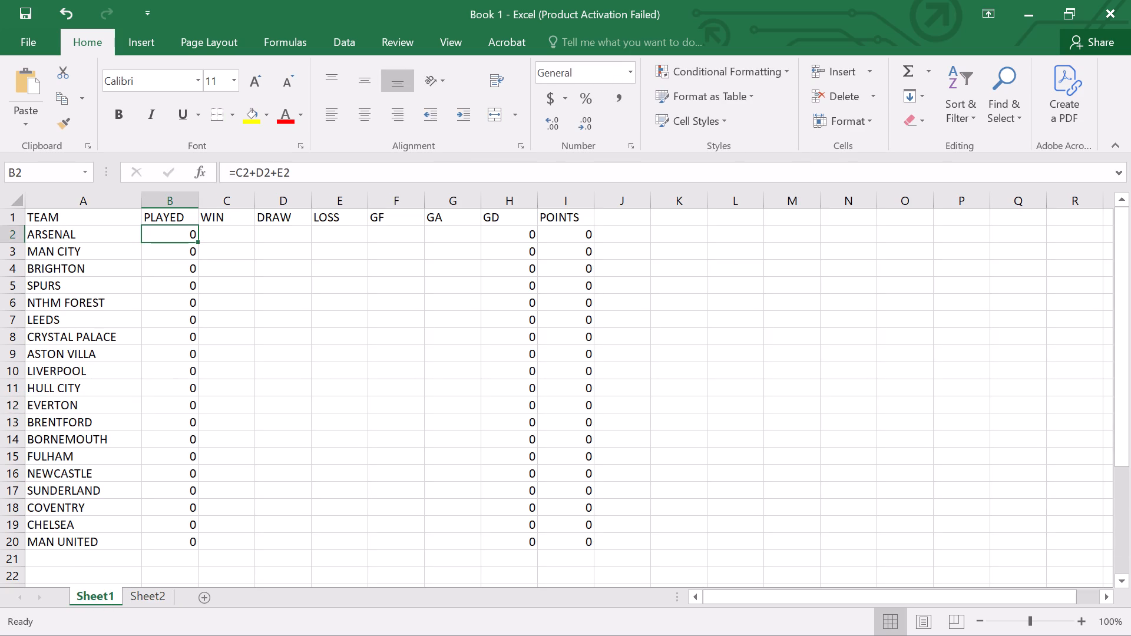
{"action": "left_click", "coordinate": [73, 556]}
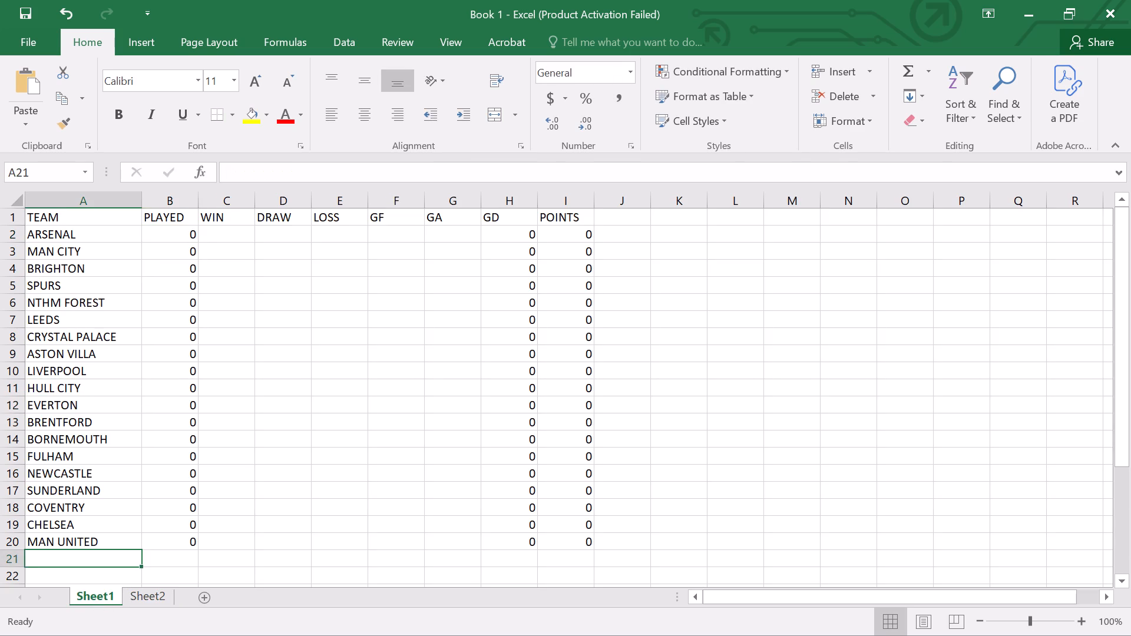
{"action": "type", "text": "IPSWITCH"}
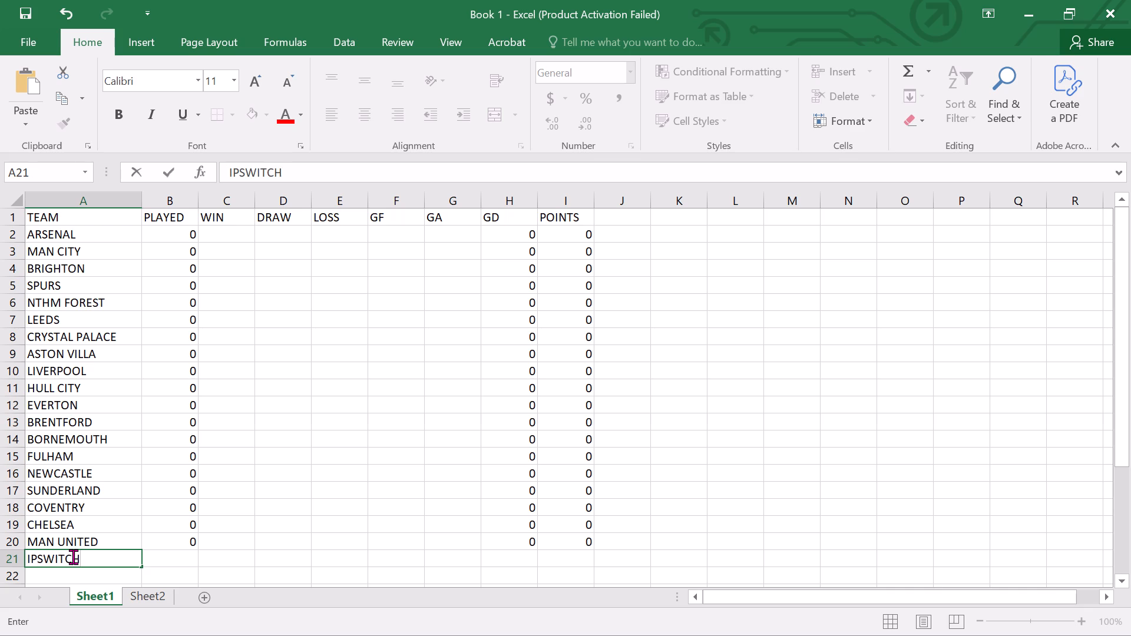
{"action": "key", "text": "Return"}
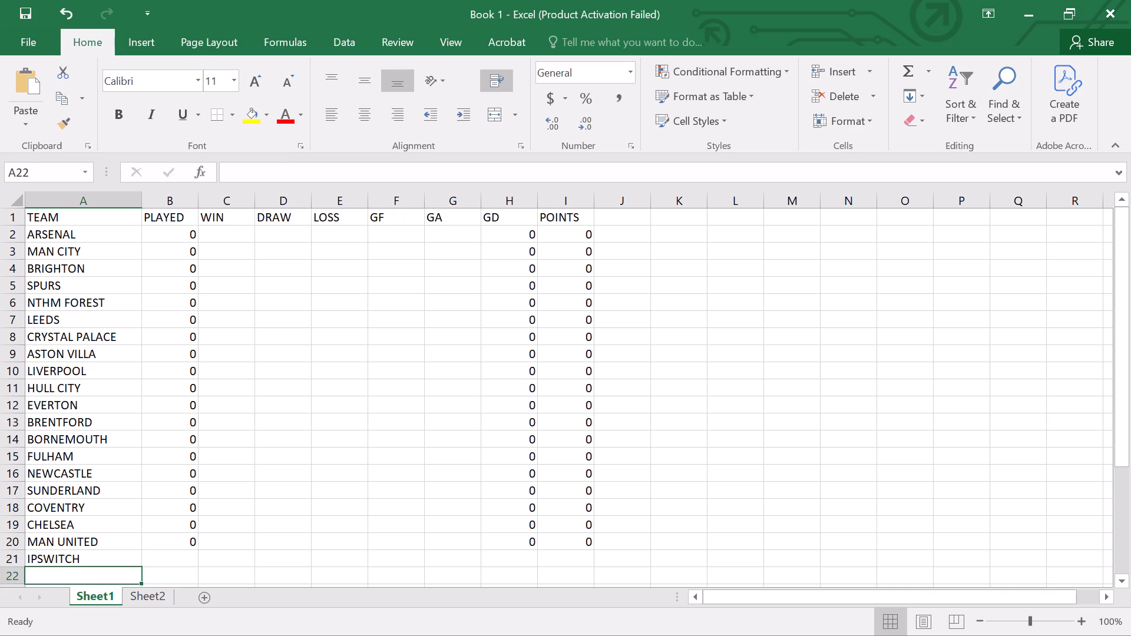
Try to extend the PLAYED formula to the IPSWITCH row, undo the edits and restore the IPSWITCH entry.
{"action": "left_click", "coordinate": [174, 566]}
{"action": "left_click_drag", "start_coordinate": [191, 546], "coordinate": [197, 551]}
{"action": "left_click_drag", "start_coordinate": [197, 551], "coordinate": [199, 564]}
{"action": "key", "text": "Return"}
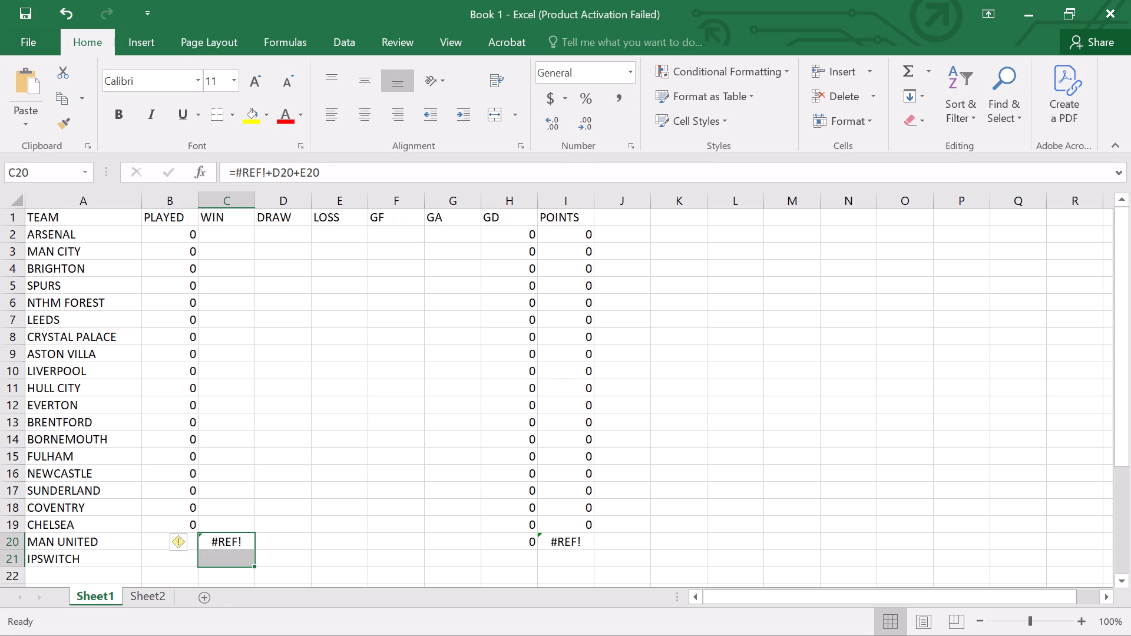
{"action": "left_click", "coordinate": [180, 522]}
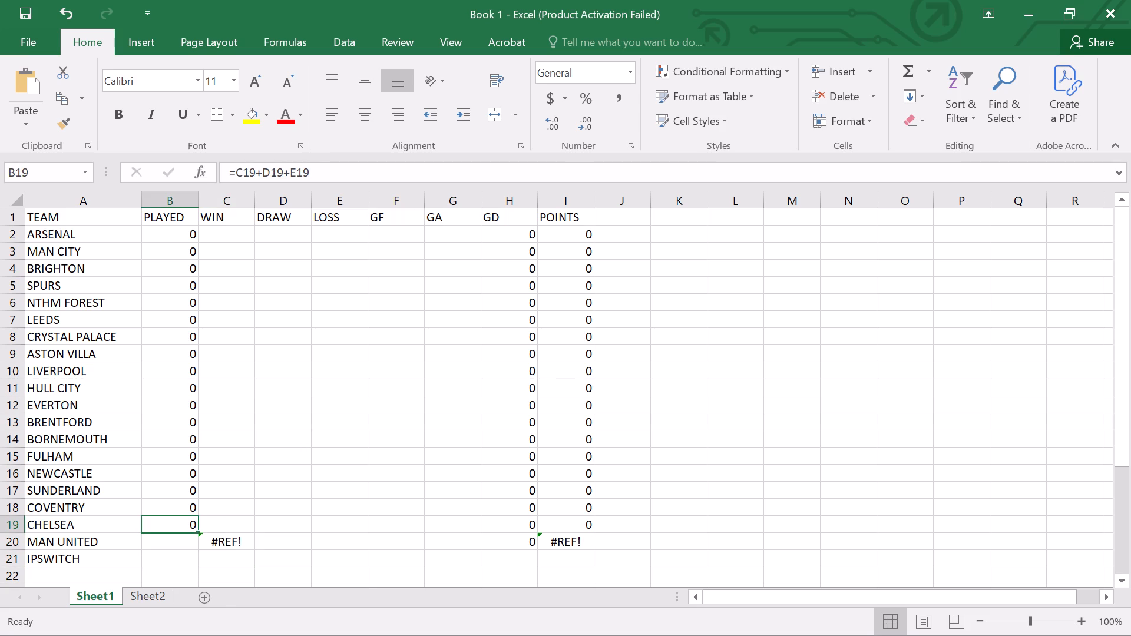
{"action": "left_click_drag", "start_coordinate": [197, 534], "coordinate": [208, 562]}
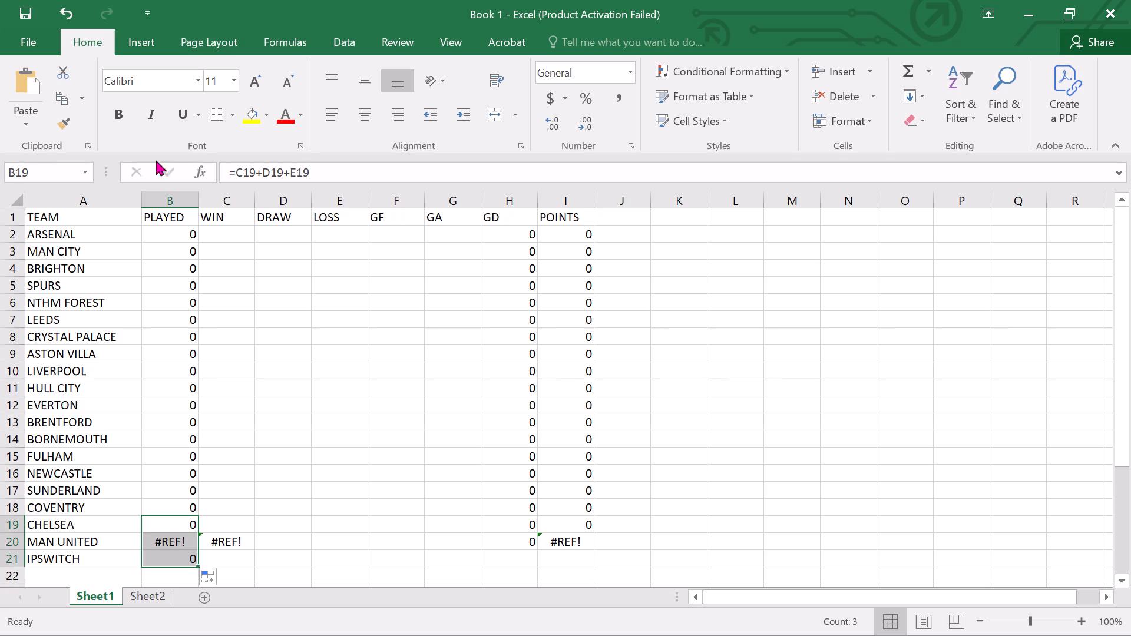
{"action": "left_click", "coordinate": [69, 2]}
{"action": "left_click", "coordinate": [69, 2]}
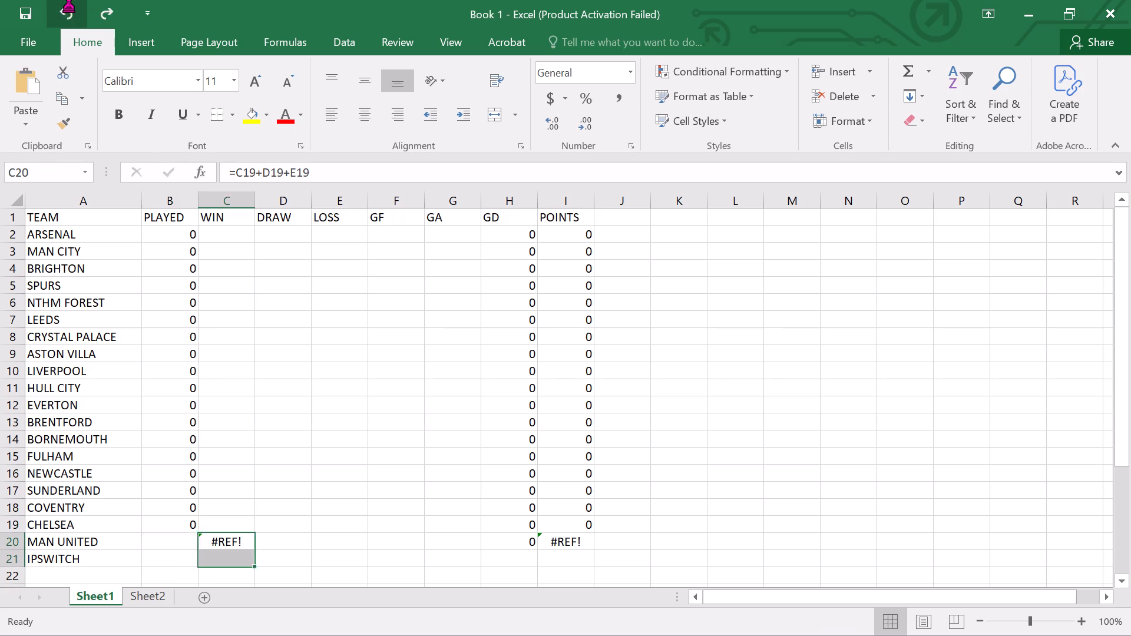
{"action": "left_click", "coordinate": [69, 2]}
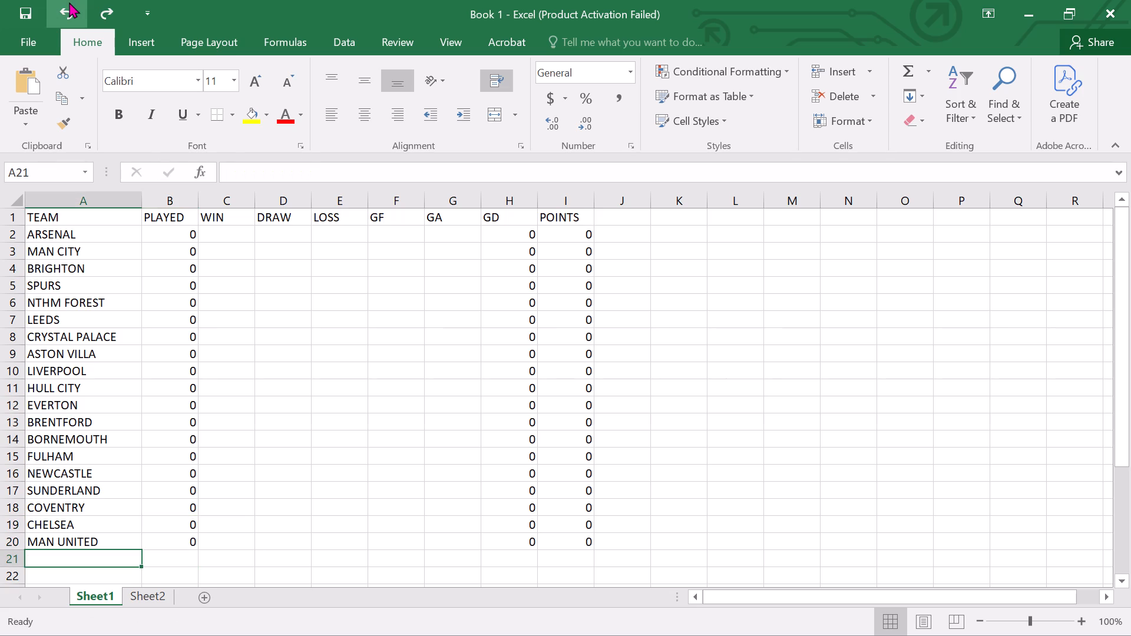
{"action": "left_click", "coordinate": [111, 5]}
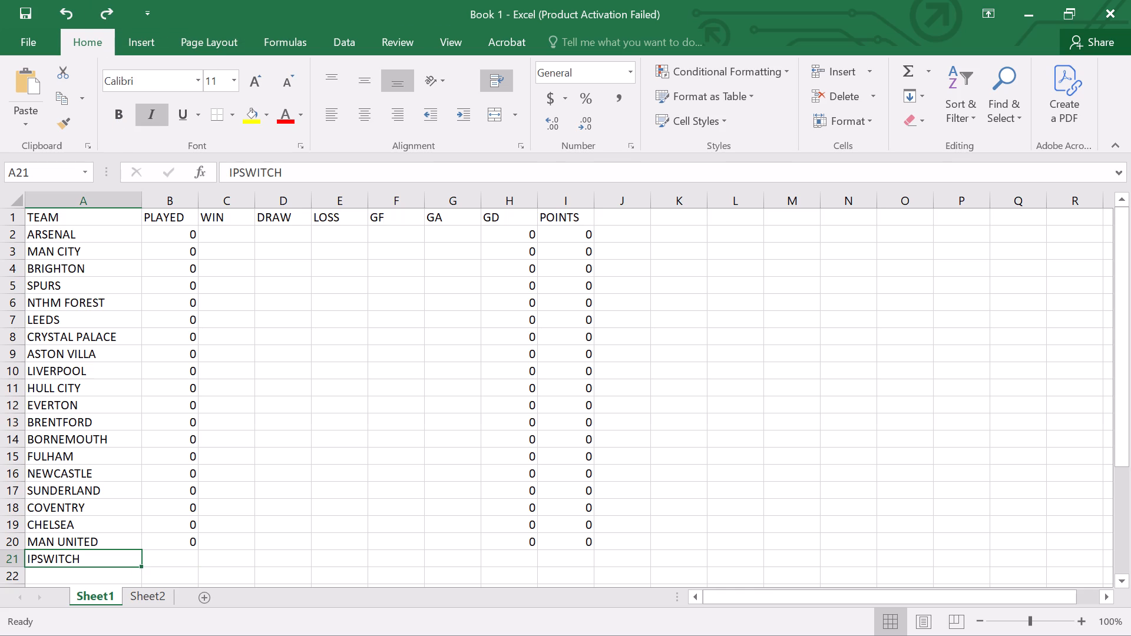
Extend the PLAYED, GD and POINTS formulas from the MAN UNITED row down to the IPSWITCH row.
{"action": "left_click", "coordinate": [185, 550]}
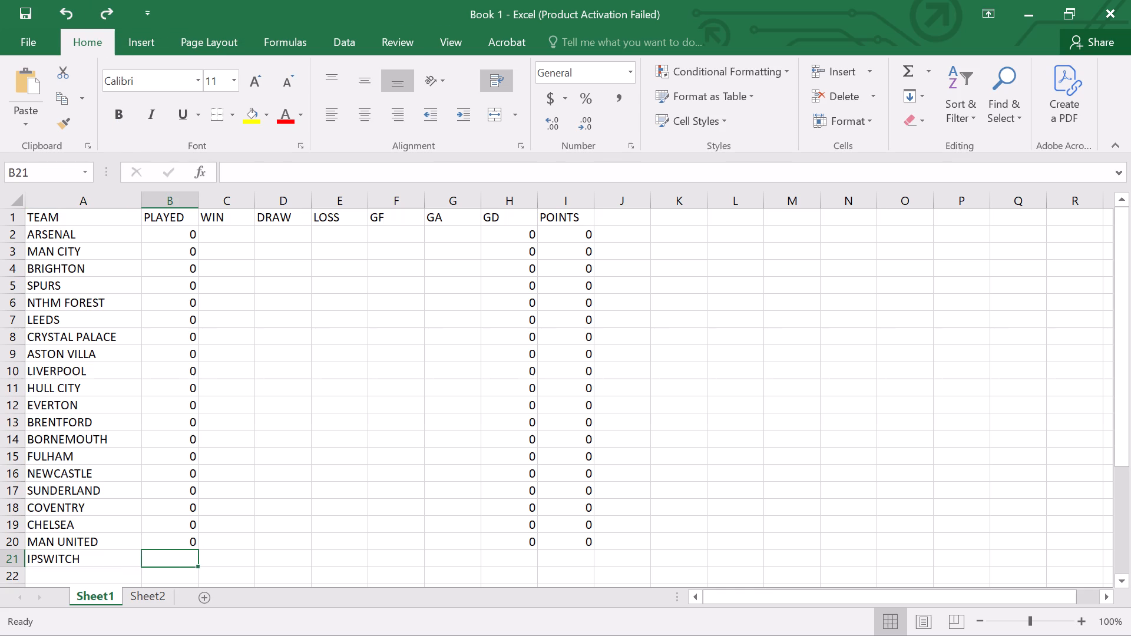
{"action": "left_click", "coordinate": [186, 545]}
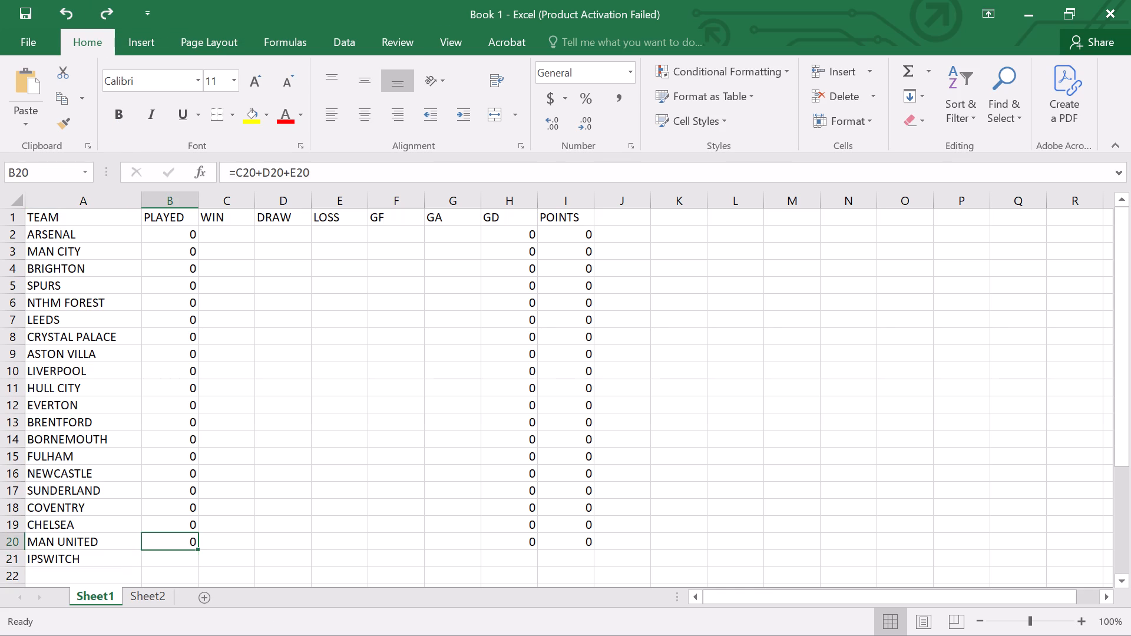
{"action": "left_click_drag", "start_coordinate": [198, 546], "coordinate": [199, 562]}
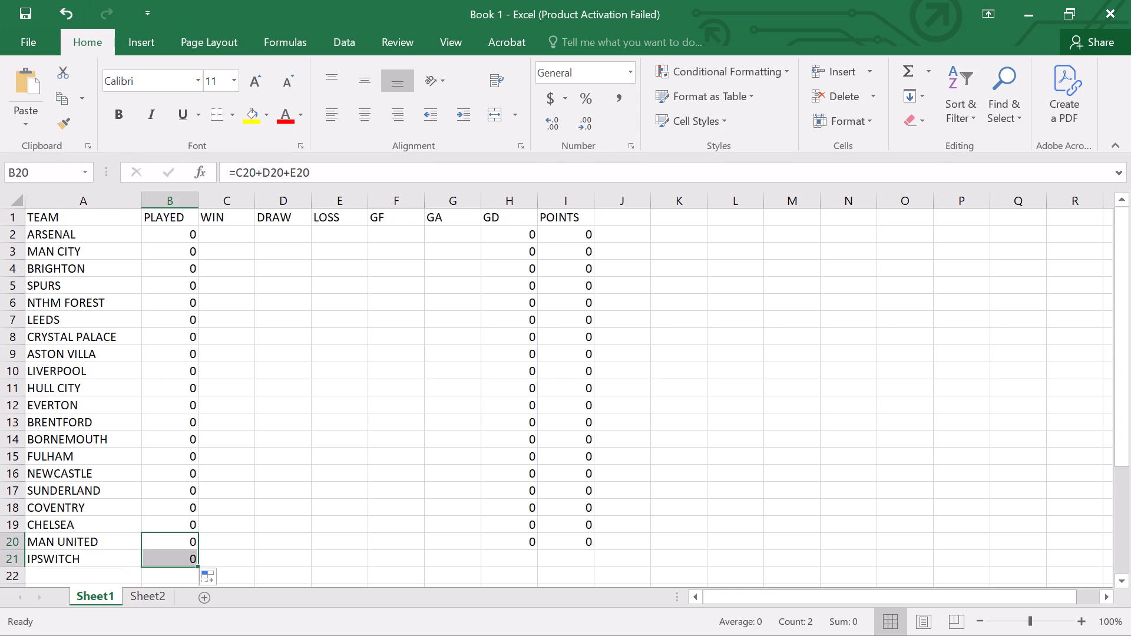
{"action": "left_click", "coordinate": [530, 542]}
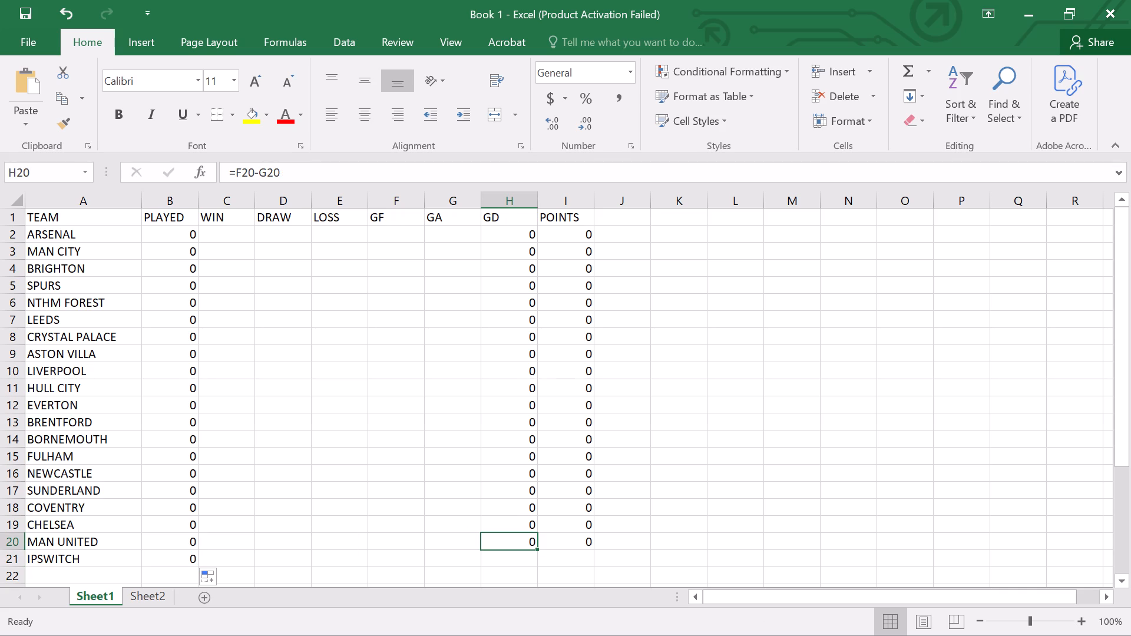
{"action": "left_click_drag", "start_coordinate": [537, 548], "coordinate": [537, 564]}
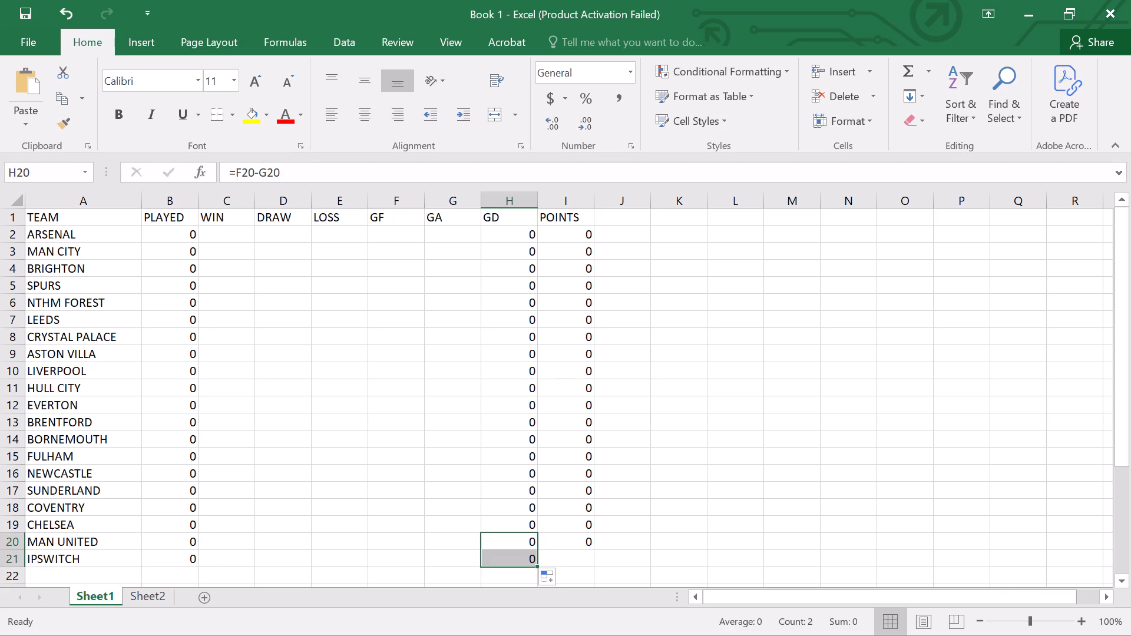
{"action": "left_click_drag", "start_coordinate": [571, 561], "coordinate": [594, 544]}
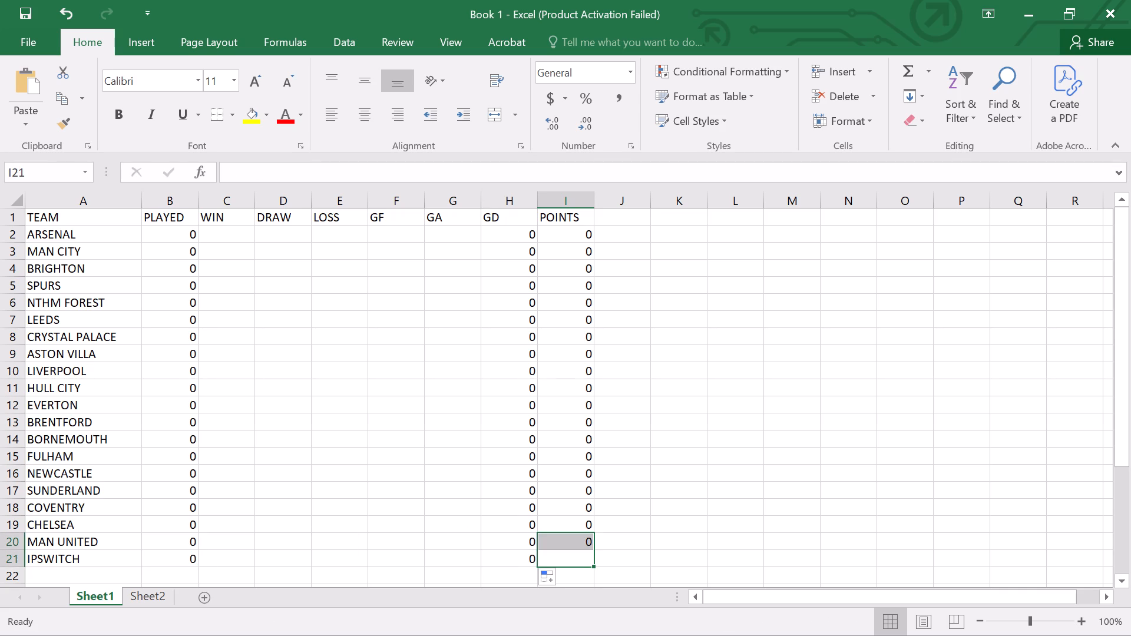
{"action": "left_click", "coordinate": [616, 542]}
{"action": "left_click", "coordinate": [584, 546]}
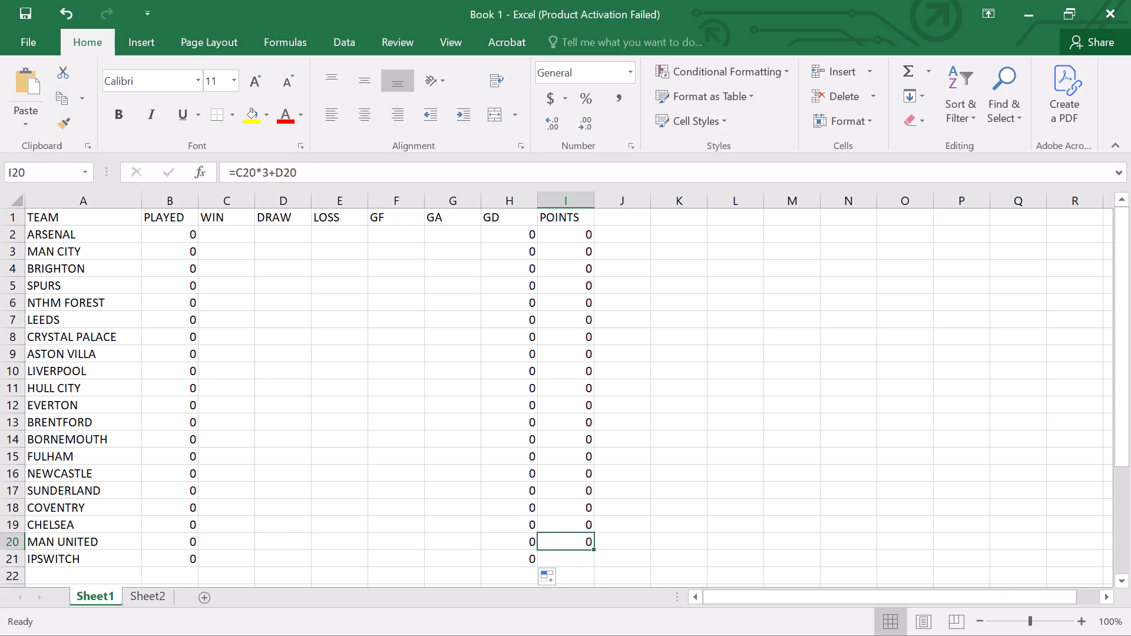
{"action": "left_click_drag", "start_coordinate": [594, 546], "coordinate": [594, 563]}
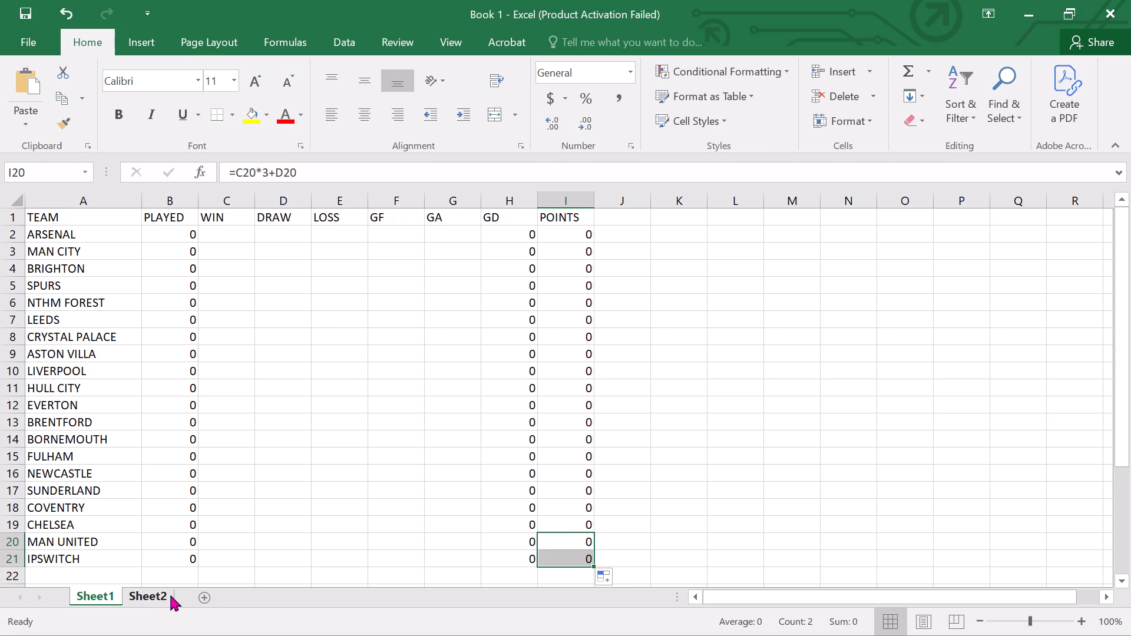
On Sheet2, enter the HOME G goals from FULHAM up to BRENTFORD (B11 to B7) as 2, 2, 2, 4 and 3.
{"action": "left_click", "coordinate": [149, 598]}
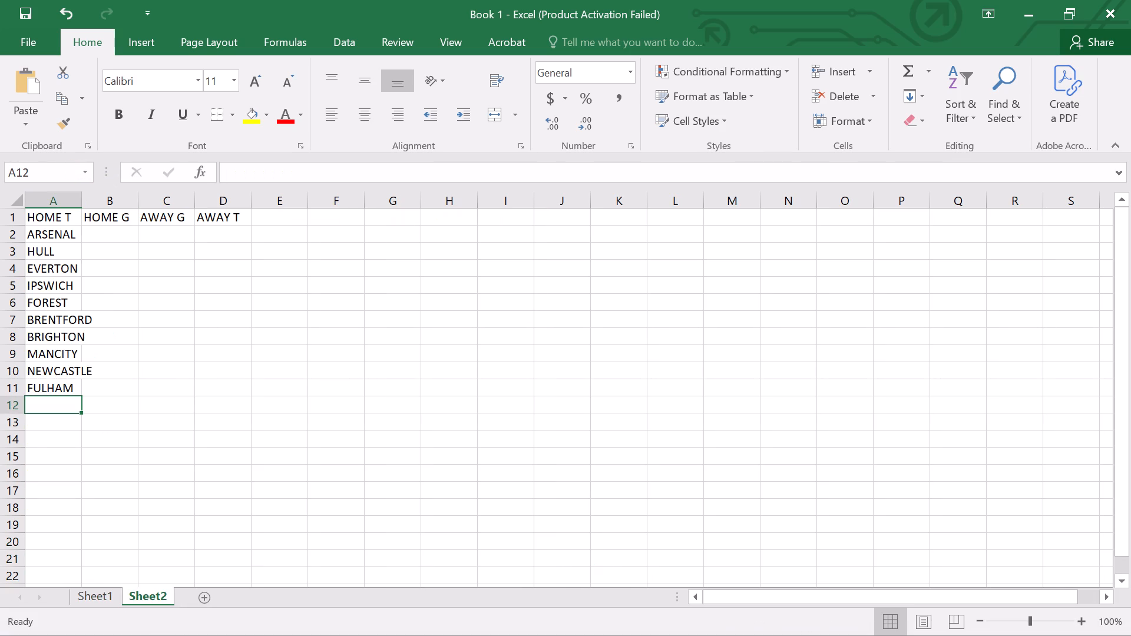
{"action": "left_click", "coordinate": [123, 395]}
{"action": "left_click", "coordinate": [130, 236]}
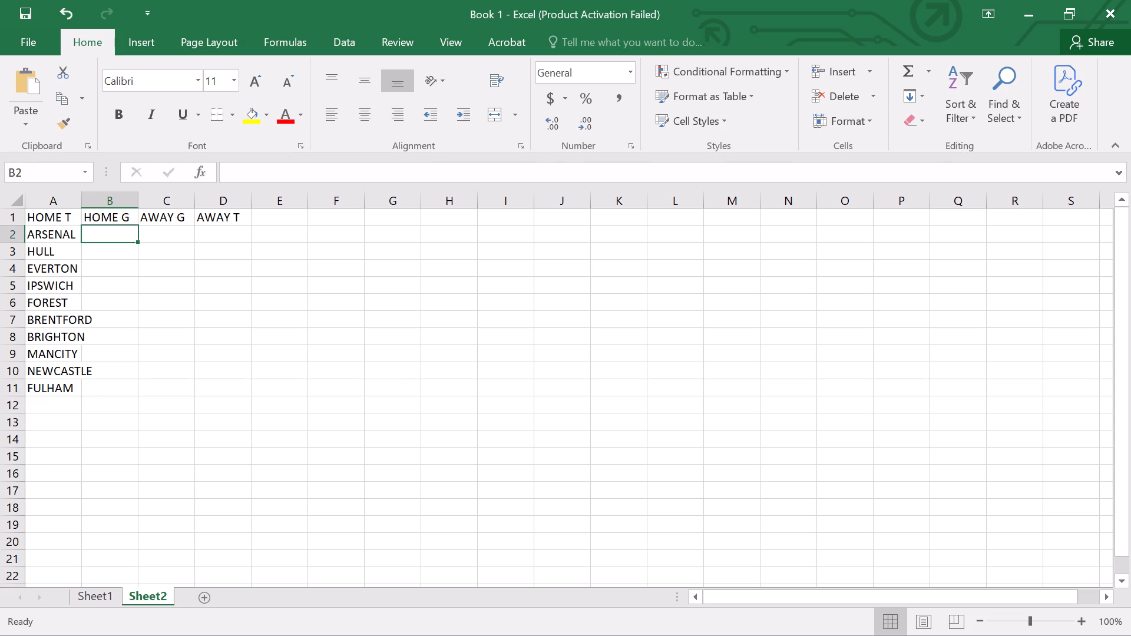
{"action": "left_click", "coordinate": [117, 388]}
{"action": "key", "text": "2"}
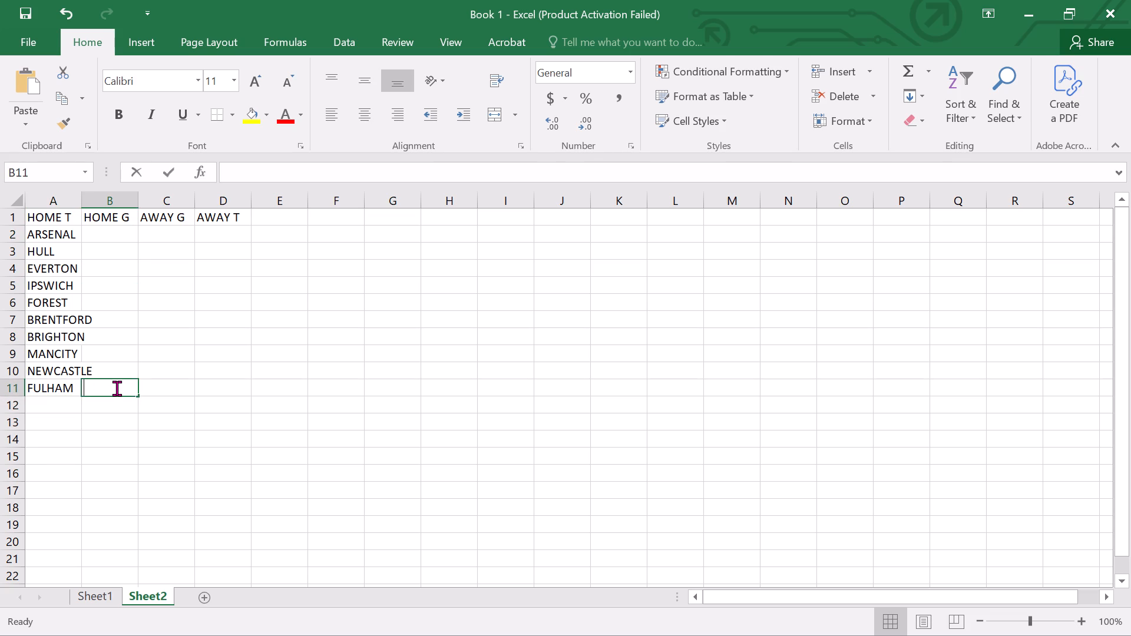
{"action": "key", "text": "Up"}
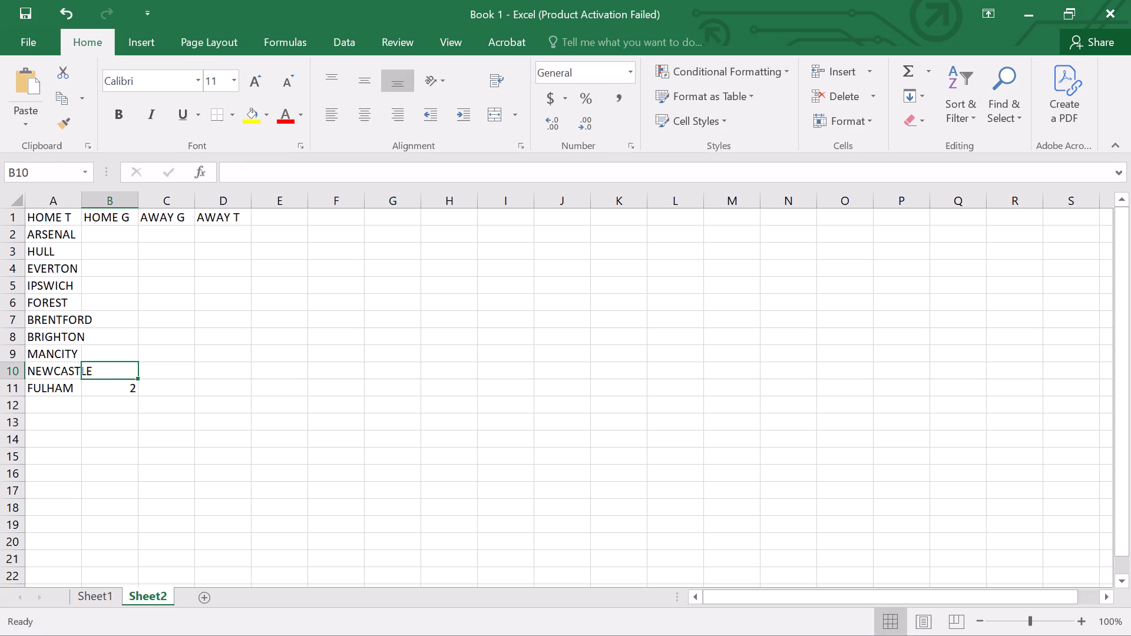
{"action": "key", "text": "2"}
{"action": "key", "text": "Up"}
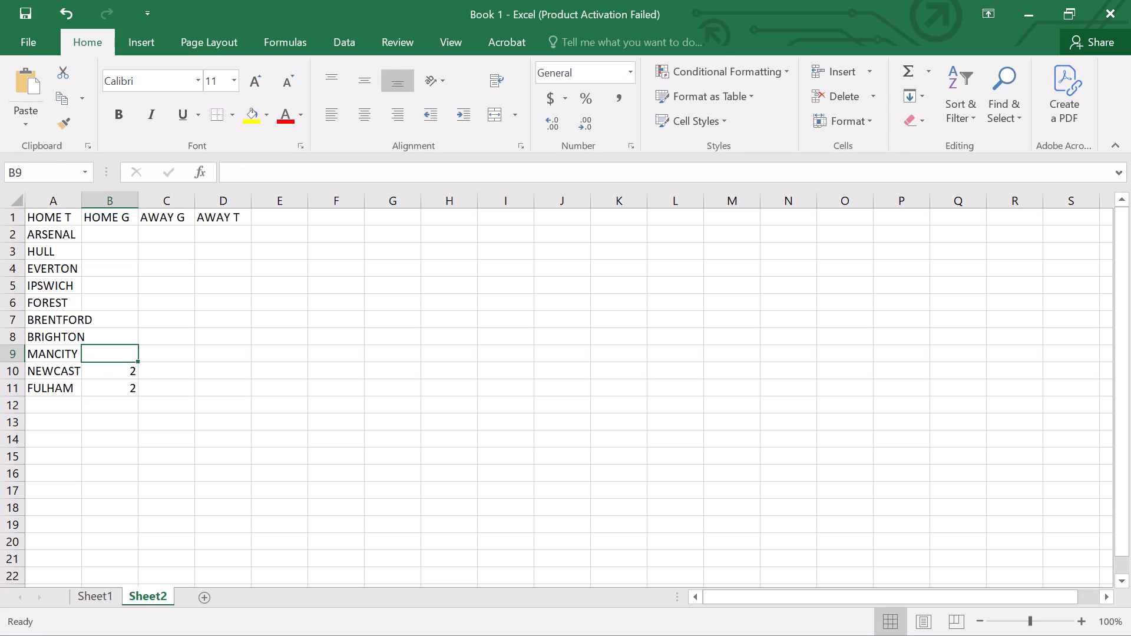
{"action": "key", "text": "2"}
{"action": "key", "text": "Up"}
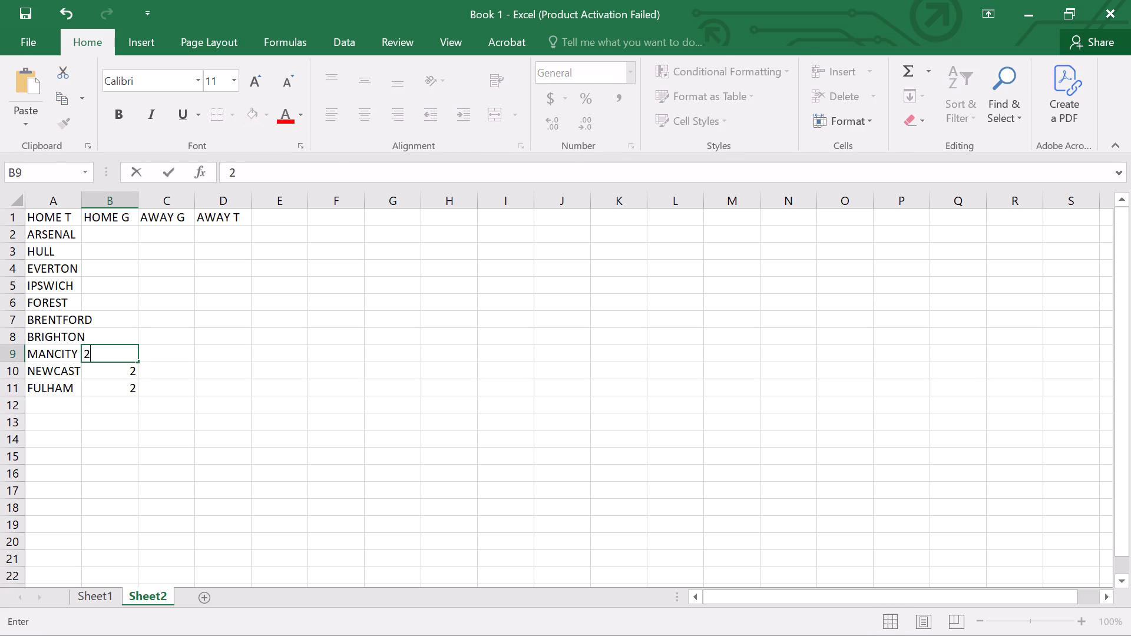
{"action": "key", "text": "4"}
{"action": "key", "text": "Up"}
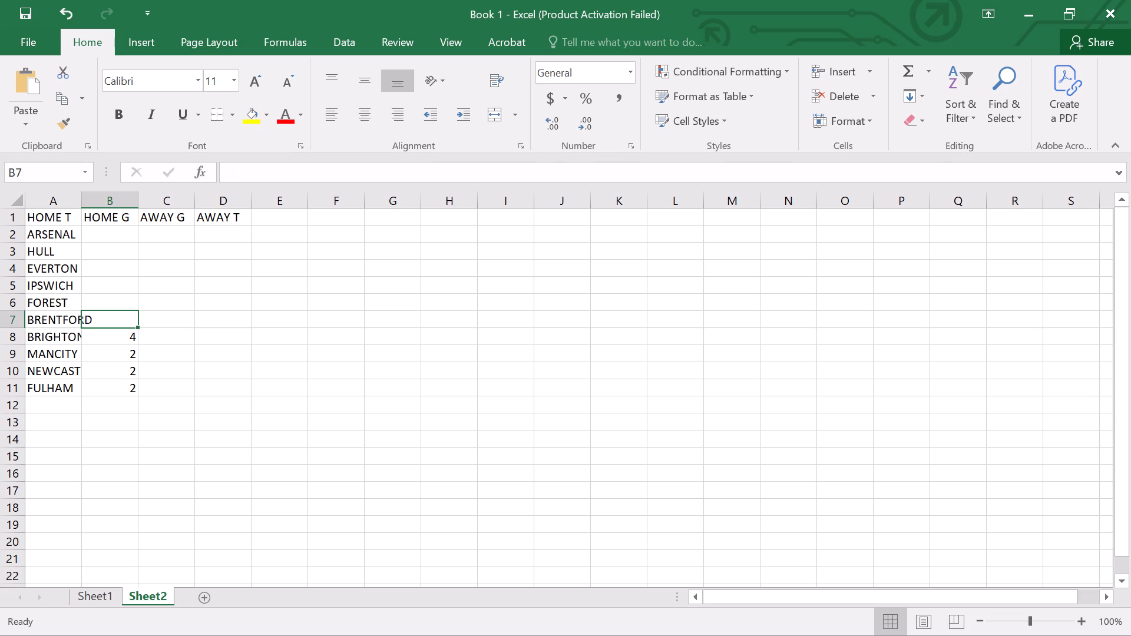
{"action": "key", "text": "3"}
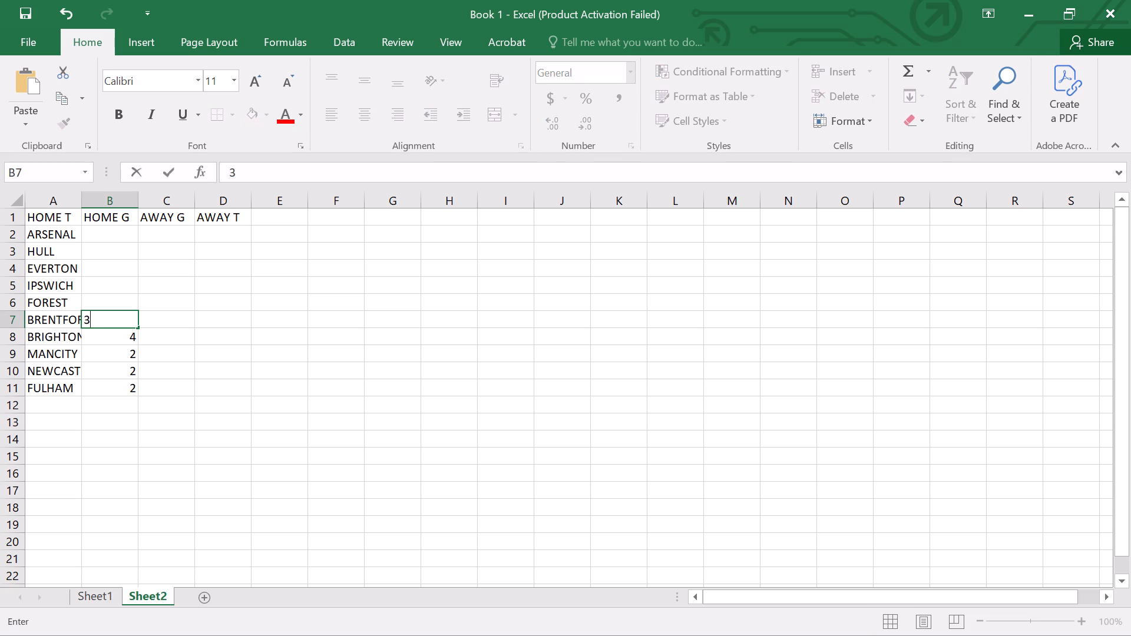
{"action": "key", "text": "Up"}
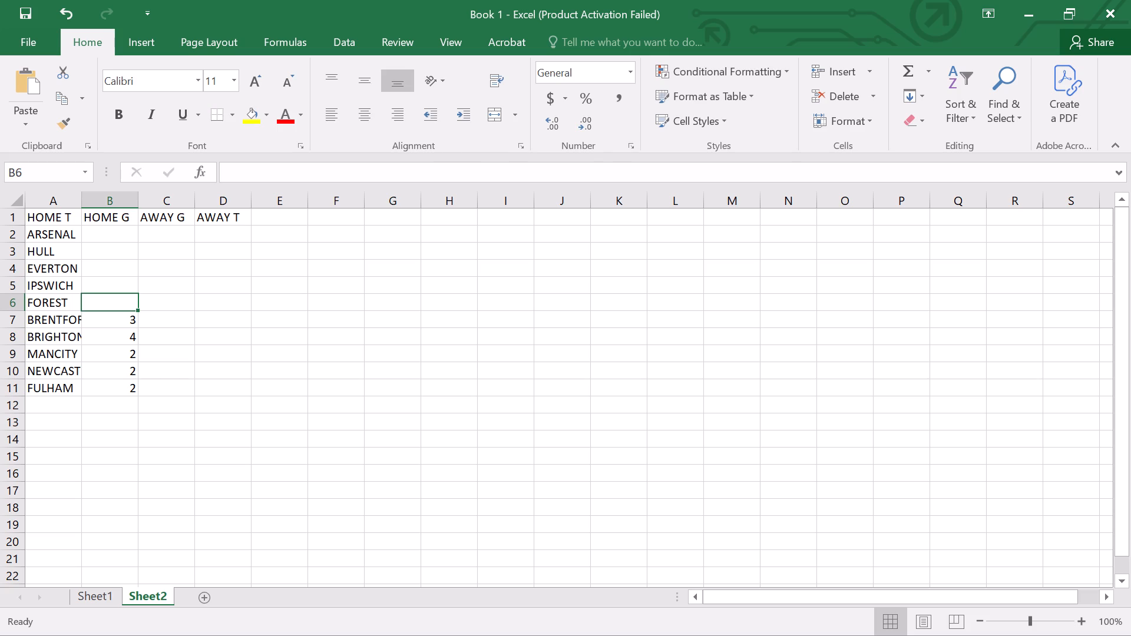
Enter the HOME G goals from FOREST up to ARSENAL (B6 to B2) as 0, 2, 2, 2 and 3.
{"action": "key", "text": "0"}
{"action": "key", "text": "Up"}
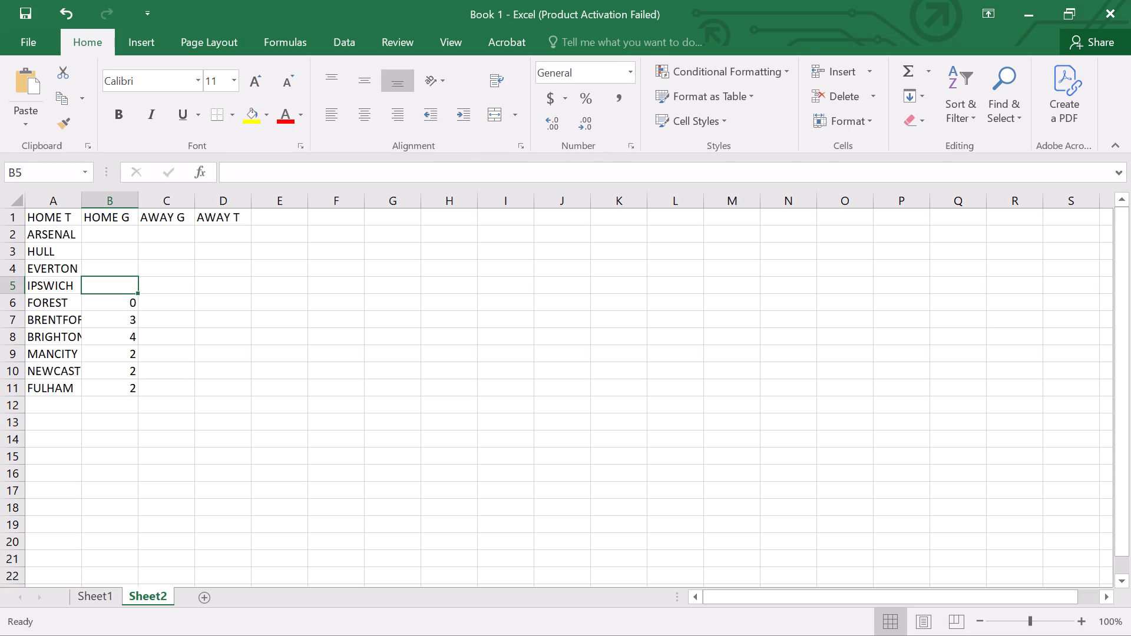
{"action": "key", "text": "2"}
{"action": "key", "text": "Up"}
{"action": "key", "text": "2"}
{"action": "key", "text": "Up"}
{"action": "key", "text": "2"}
{"action": "key", "text": "Up"}
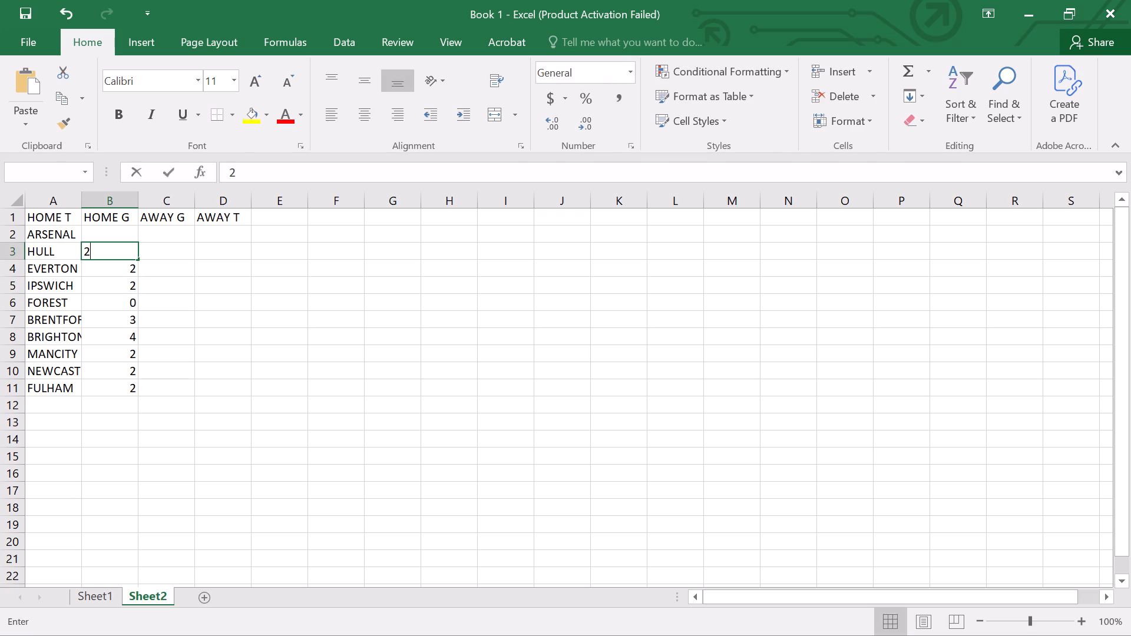
{"action": "key", "text": "3"}
{"action": "key", "text": "Up"}
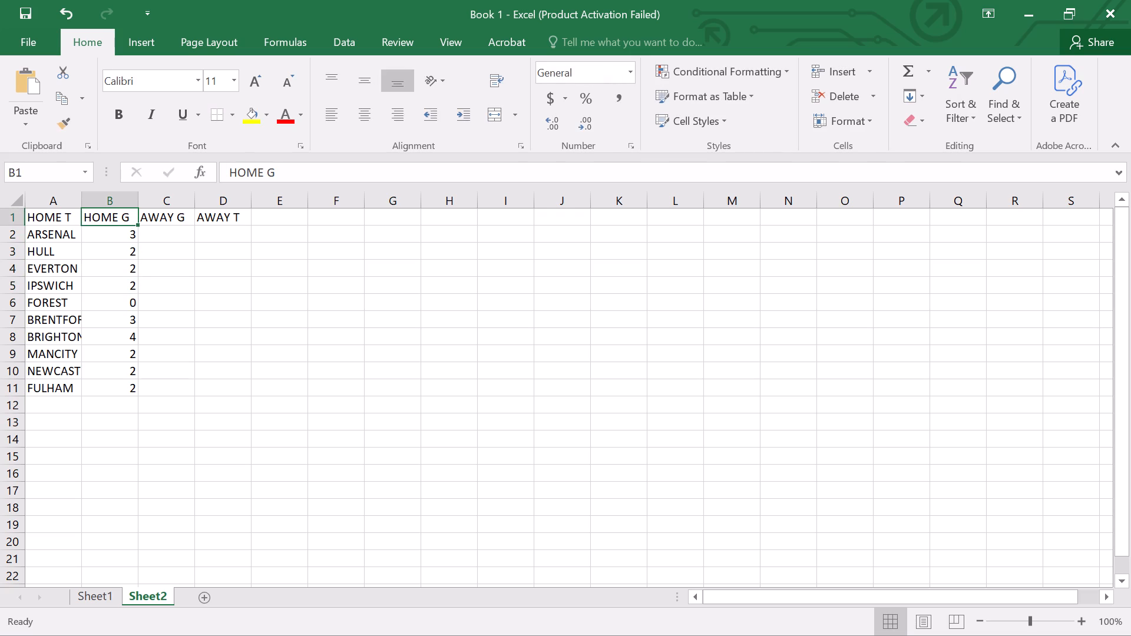
Enter the AWAY G goals from ARSENAL down to FOREST (C2 to C6) as 0, 0, 0, 1 and 1.
{"action": "key", "text": "Right"}
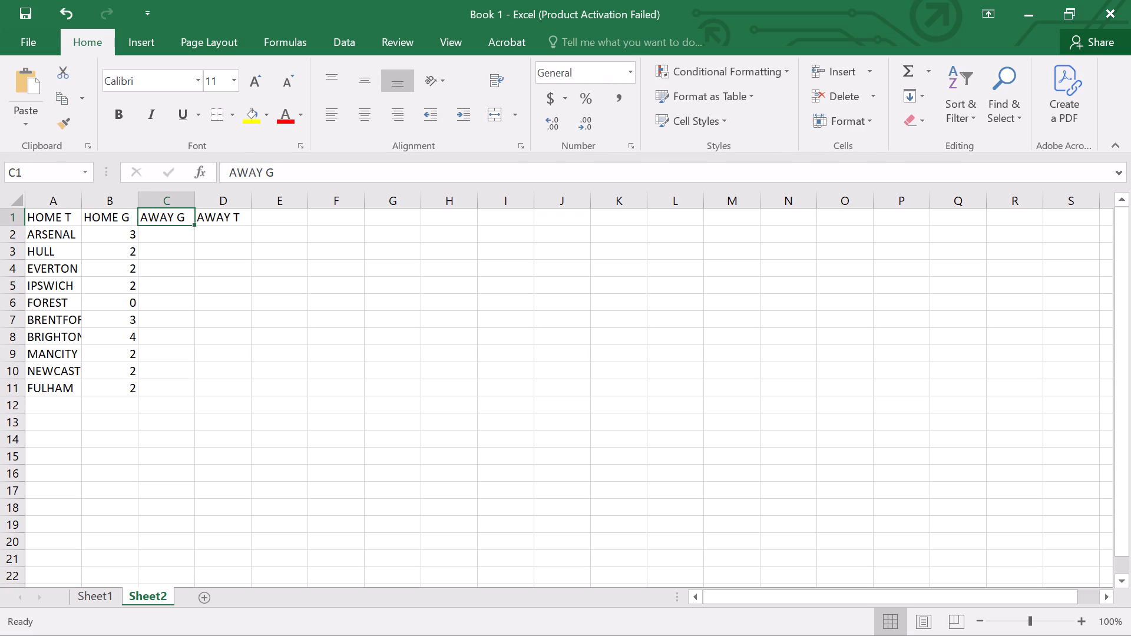
{"action": "left_click", "coordinate": [176, 233]}
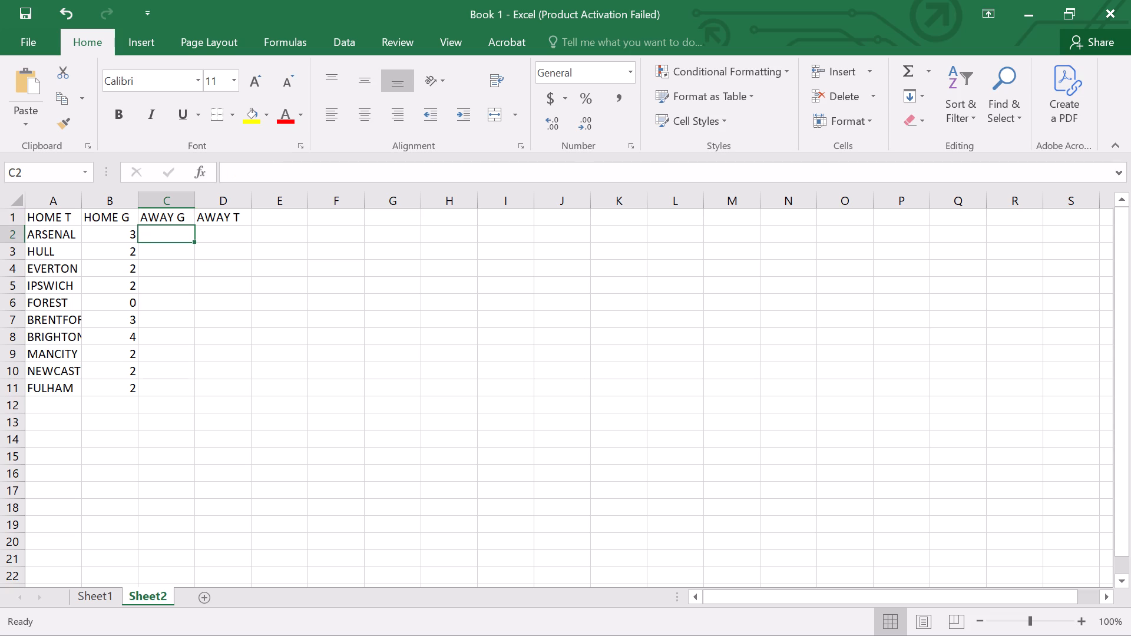
{"action": "key", "text": "0"}
{"action": "key", "text": "Return"}
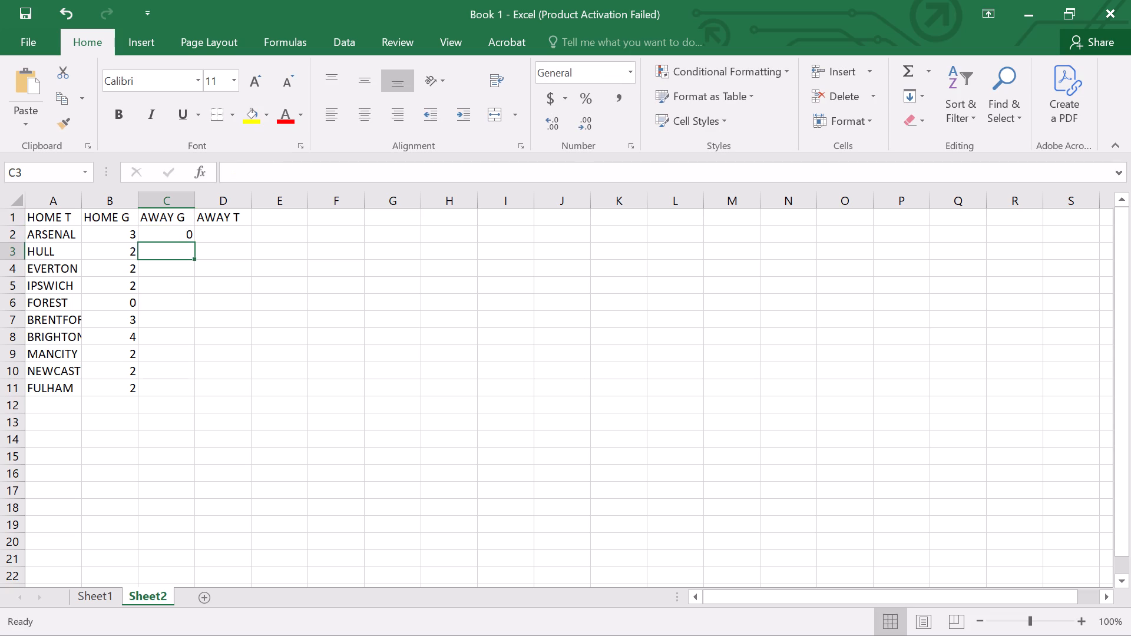
{"action": "key", "text": "0"}
{"action": "key", "text": "Return"}
{"action": "key", "text": "0"}
{"action": "key", "text": "Return"}
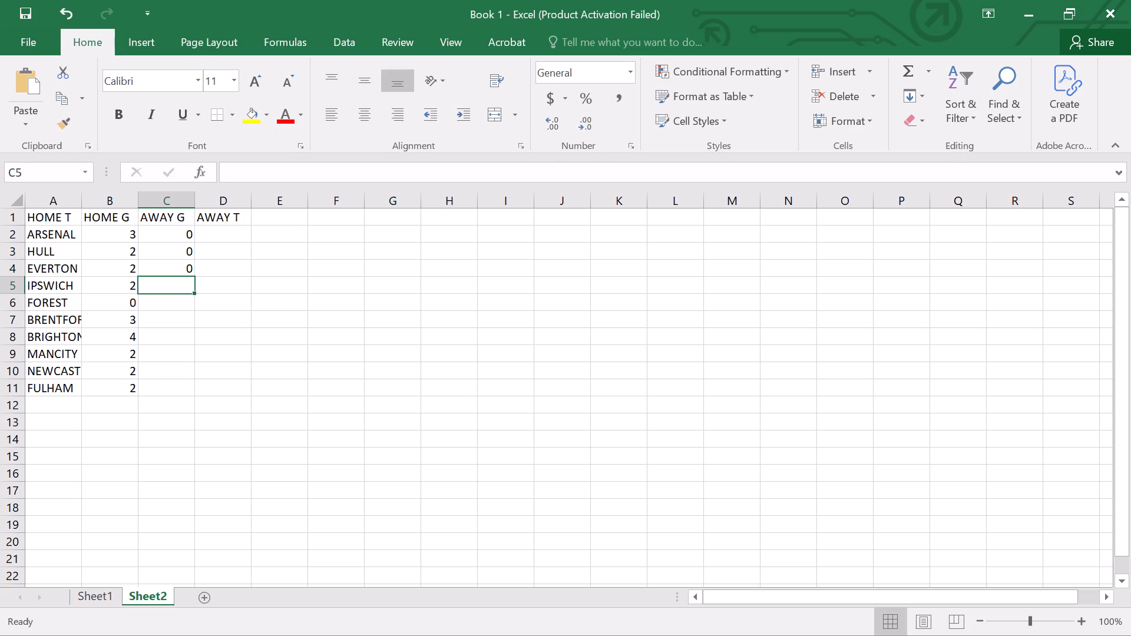
{"action": "key", "text": "1"}
{"action": "key", "text": "Return"}
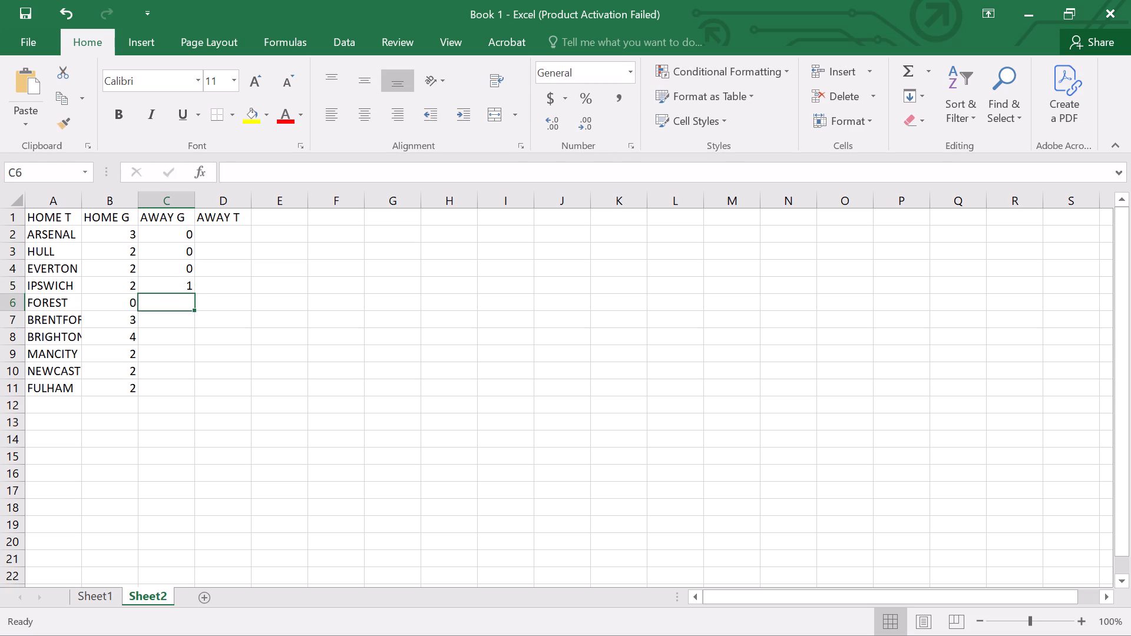
{"action": "key", "text": "1"}
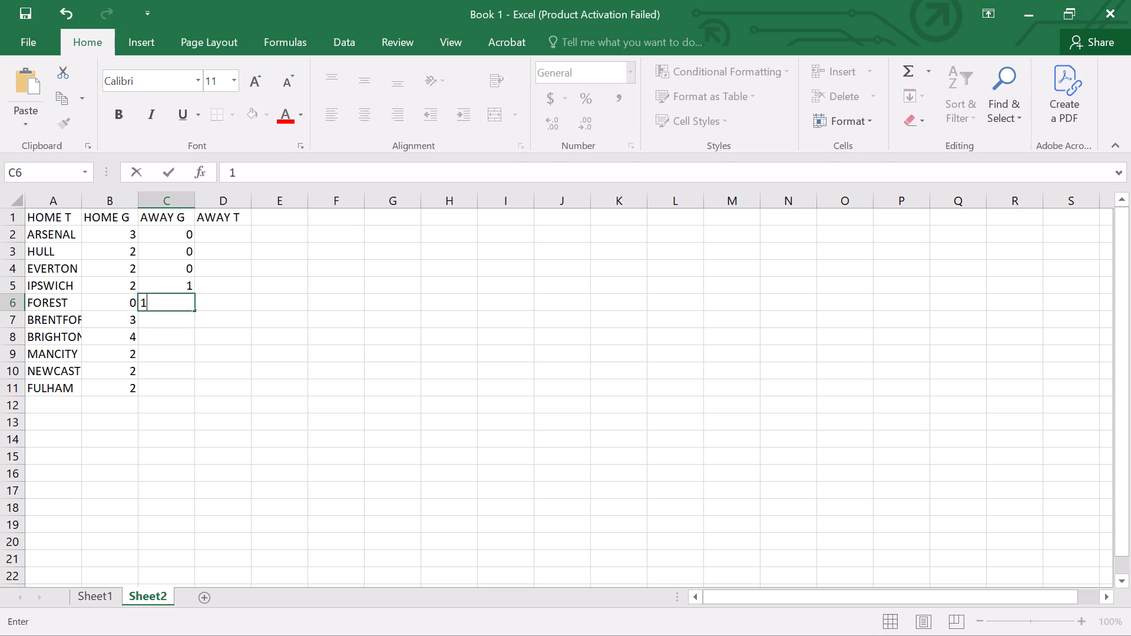
{"action": "key", "text": "Return"}
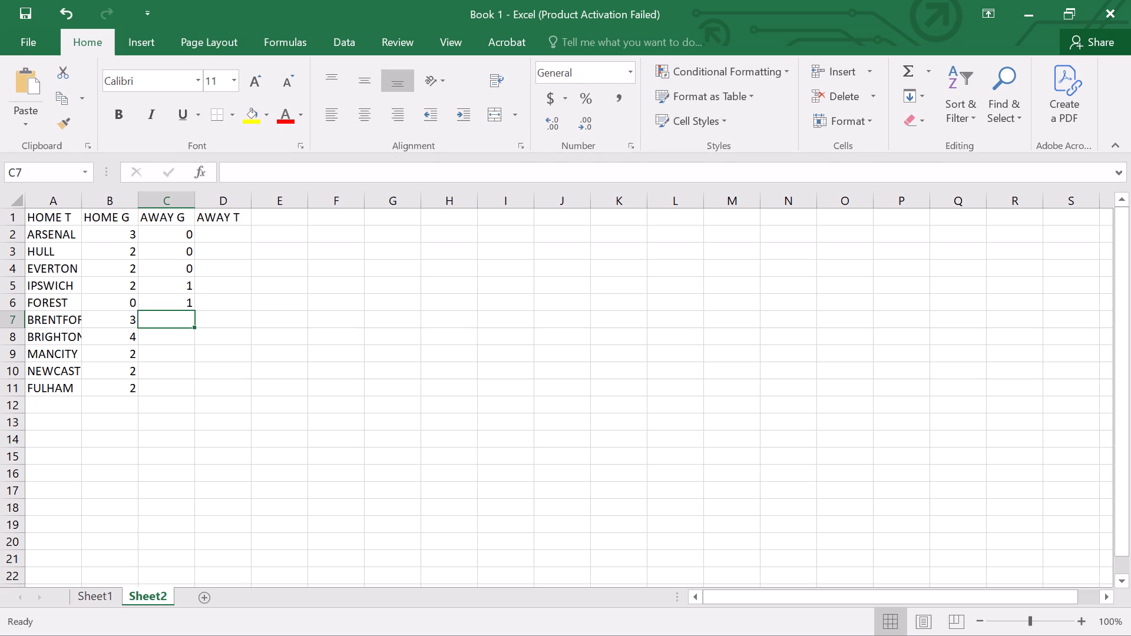
Enter the AWAY G goals from BRENTFORD down to FULHAM (C7 to C11) as 0, 0, 1, 2 and 3.
{"action": "key", "text": "0"}
{"action": "key", "text": "Return"}
{"action": "key", "text": "0"}
{"action": "key", "text": "Return"}
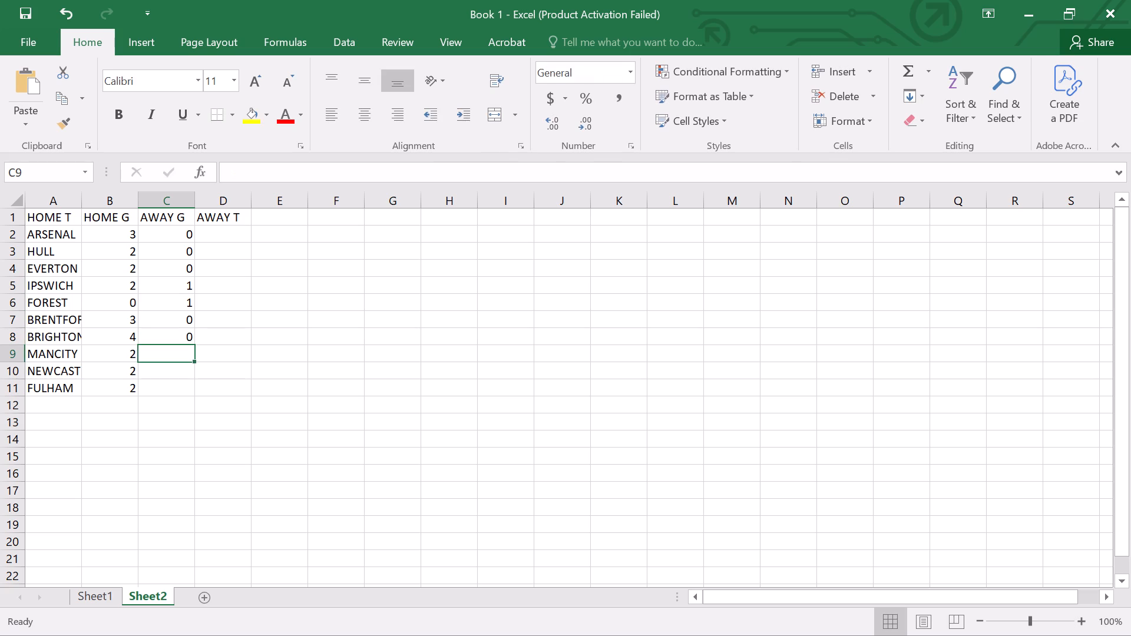
{"action": "key", "text": "1"}
{"action": "key", "text": "Return"}
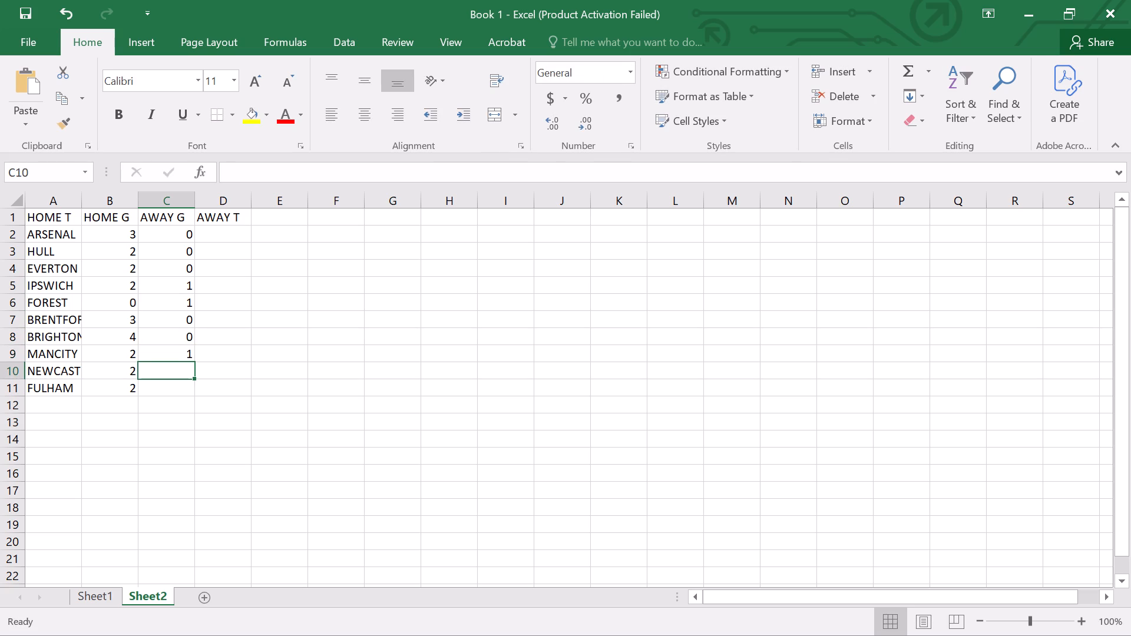
{"action": "key", "text": "2"}
{"action": "key", "text": "Return"}
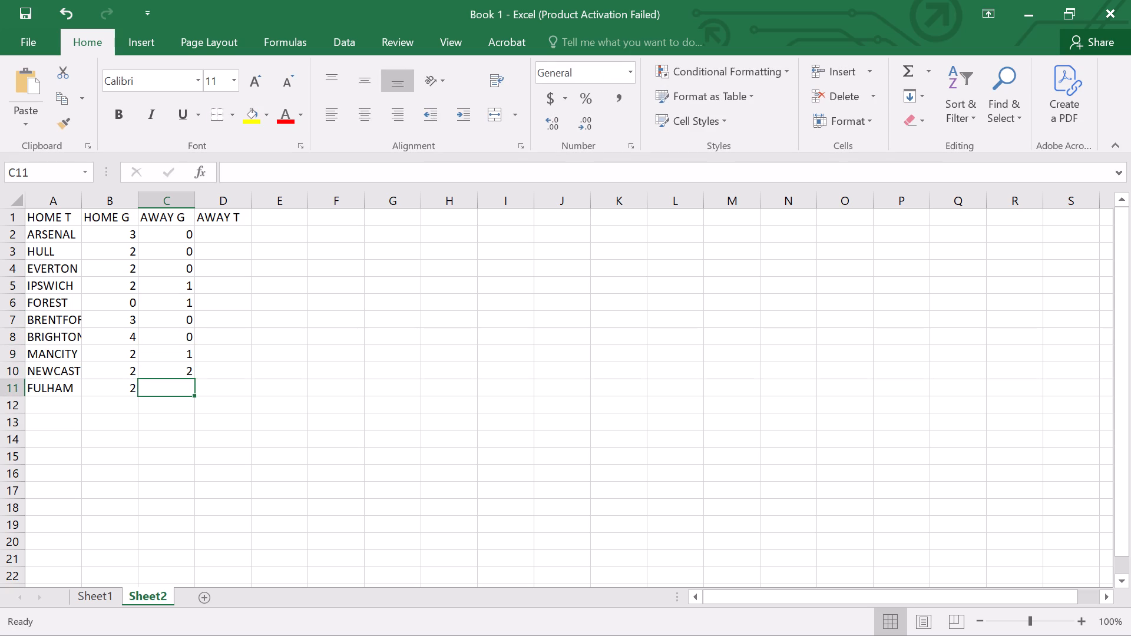
{"action": "key", "text": "3"}
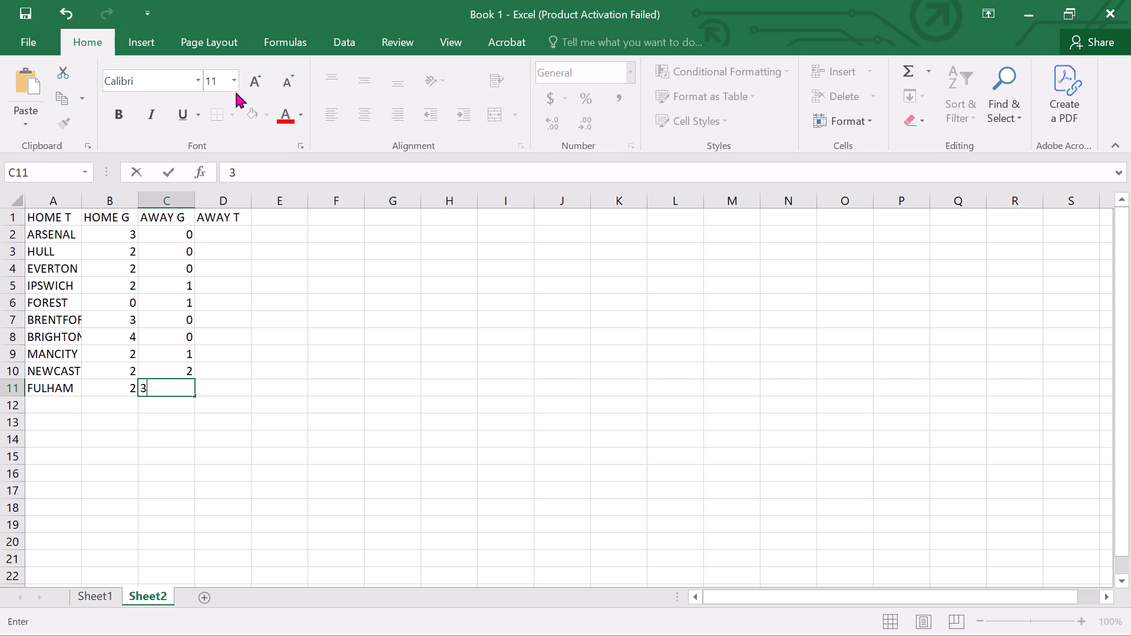
On Sheet2, enter the AWAY T teams from FULHAM up to MANCITY (D11 to D9) as CHELSEA, LIVERPOOL and BORNEMOUTH.
{"action": "left_click", "coordinate": [220, 386]}
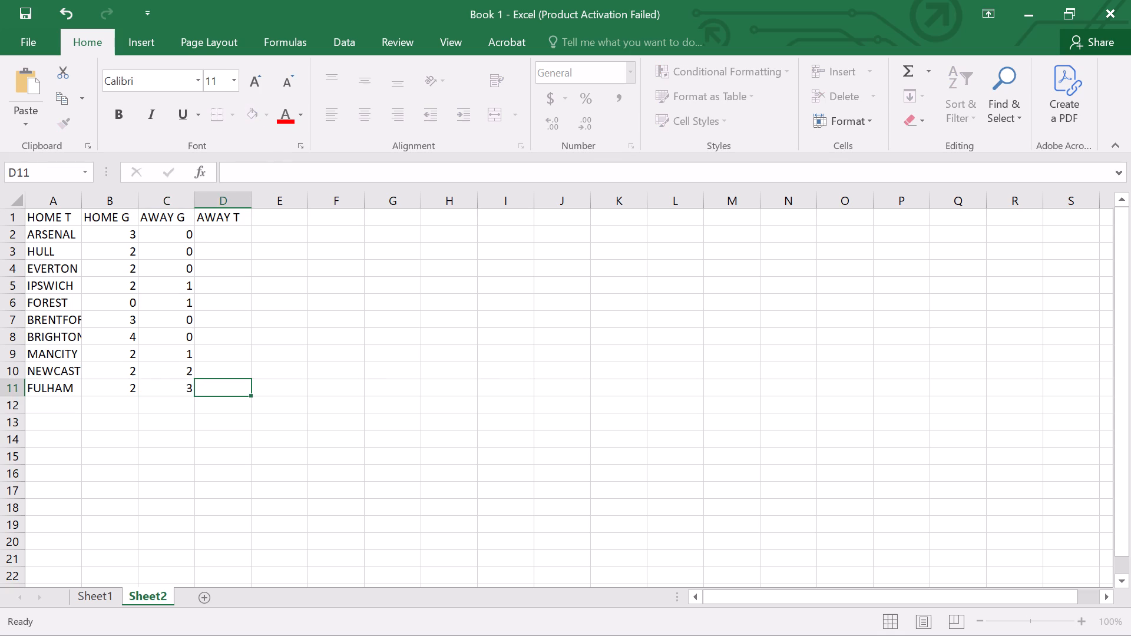
{"action": "type", "text": "CH"}
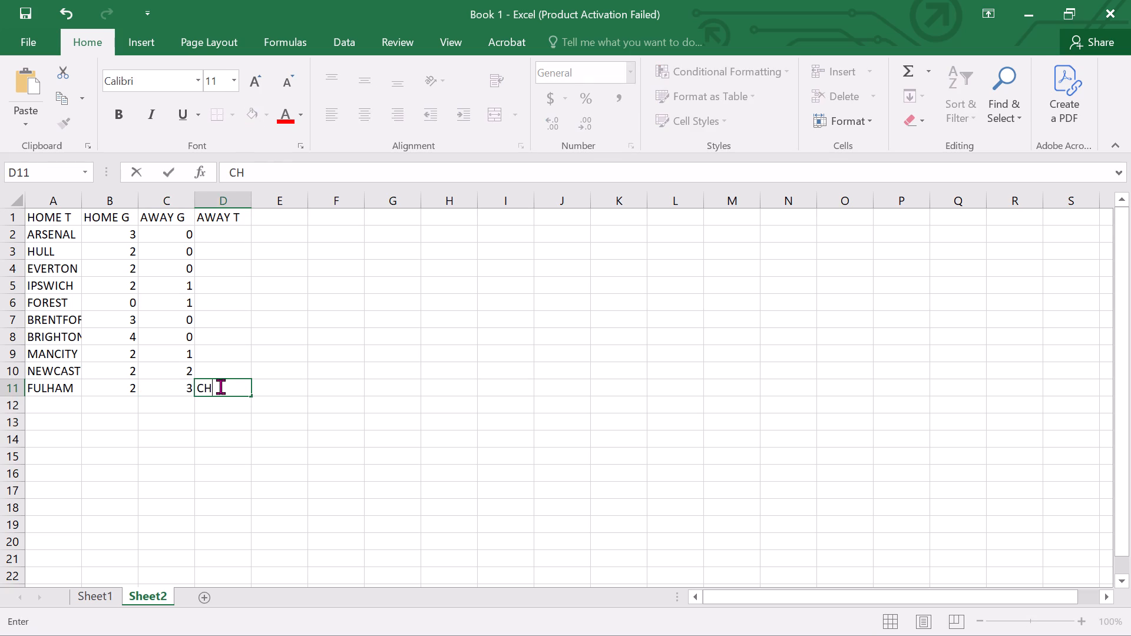
{"action": "key", "text": "e"}
{"action": "type", "text": "LSEA"}
{"action": "key", "text": "Up"}
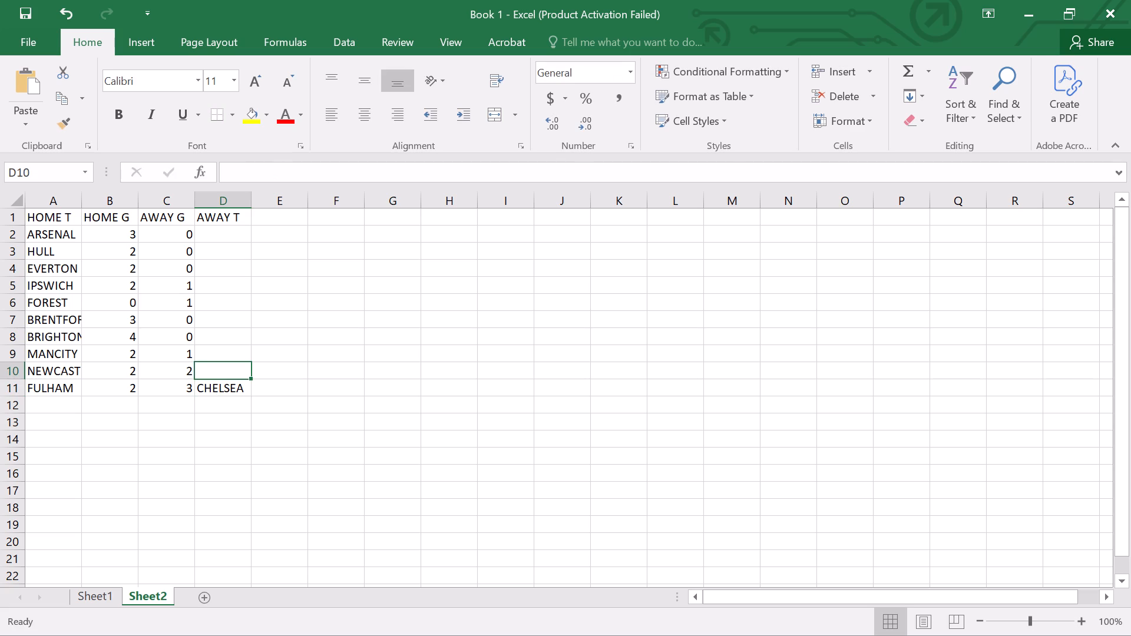
{"action": "type", "text": "LIVERPOOL"}
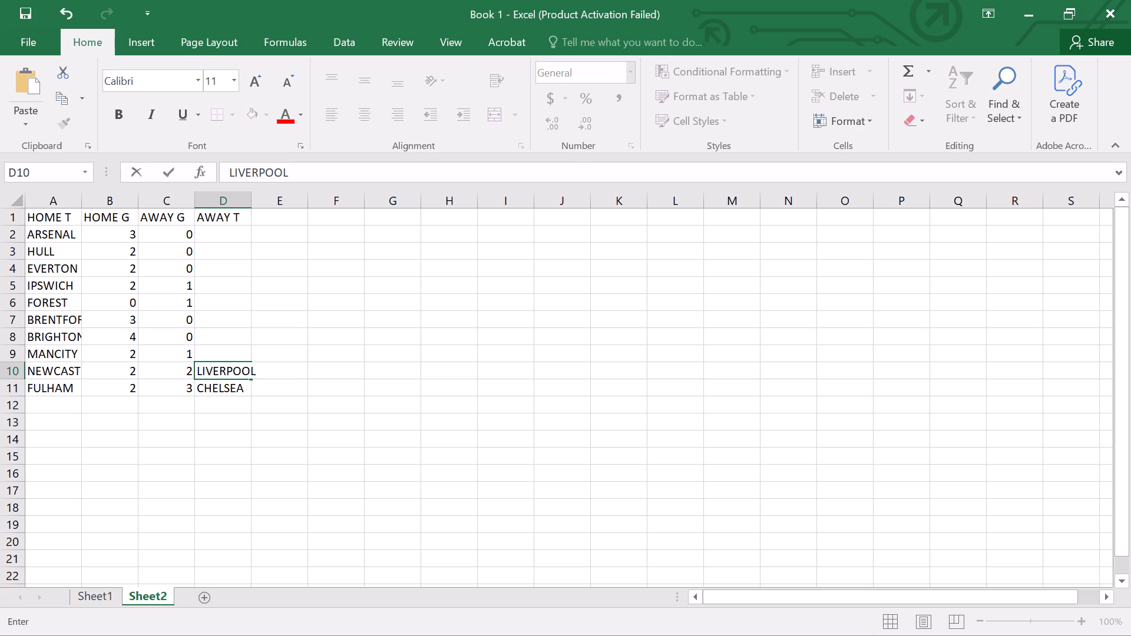
{"action": "key", "text": "Up"}
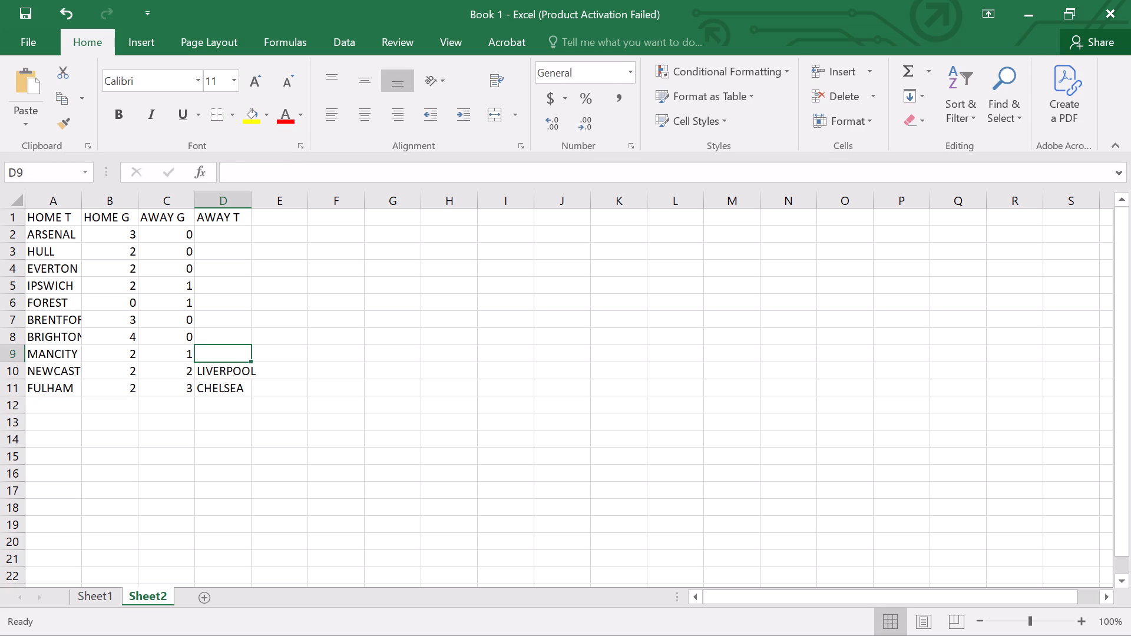
{"action": "type", "text": "BORNEMOUTH"}
{"action": "key", "text": "Up"}
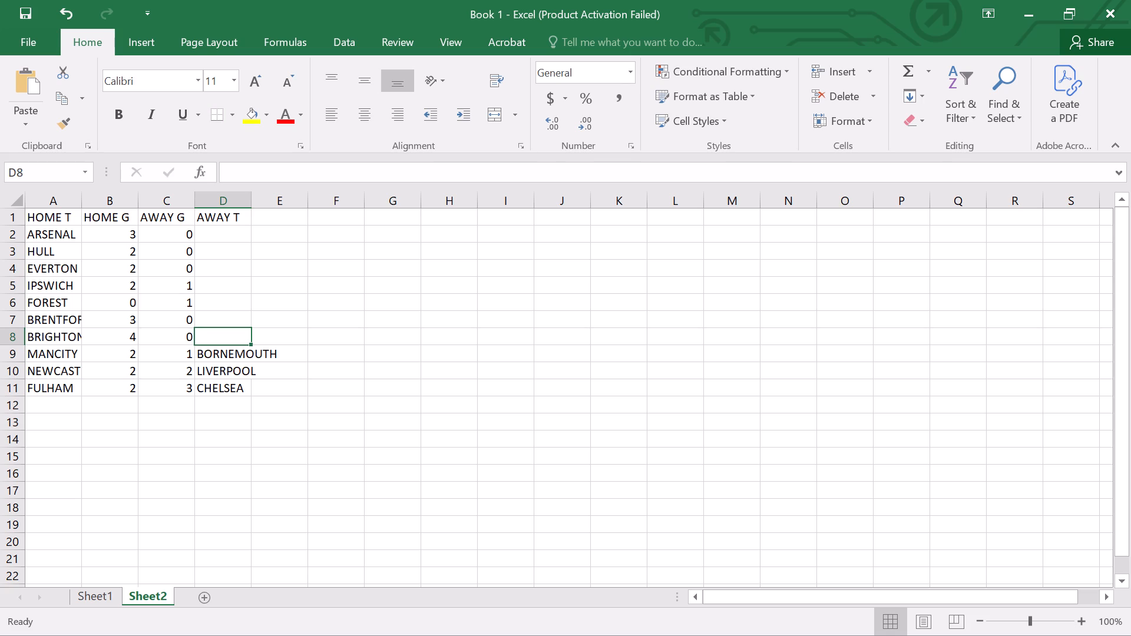
Enter the AWAY T teams from BRIGHTON up to FOREST (D8 to D6) as ASTONVILLA, SPURS and LEEDS.
{"action": "key", "text": "s"}
{"action": "key", "text": "BackSpace"}
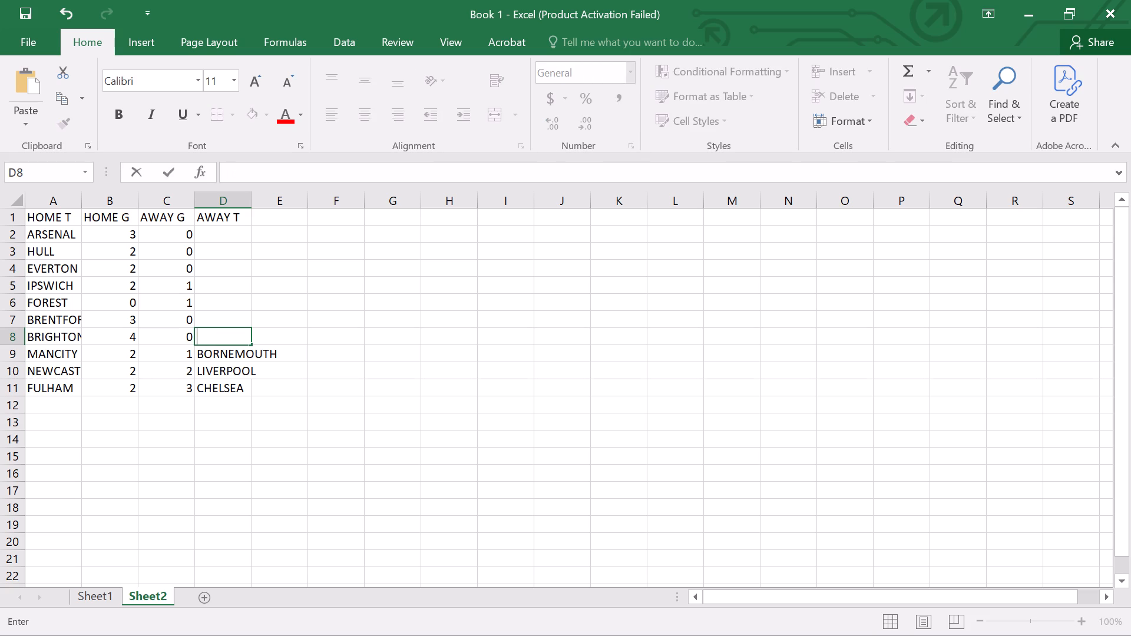
{"action": "type", "text": "ASTO"}
{"action": "key", "text": "n"}
{"action": "type", "text": "VILLA"}
{"action": "key", "text": "Up"}
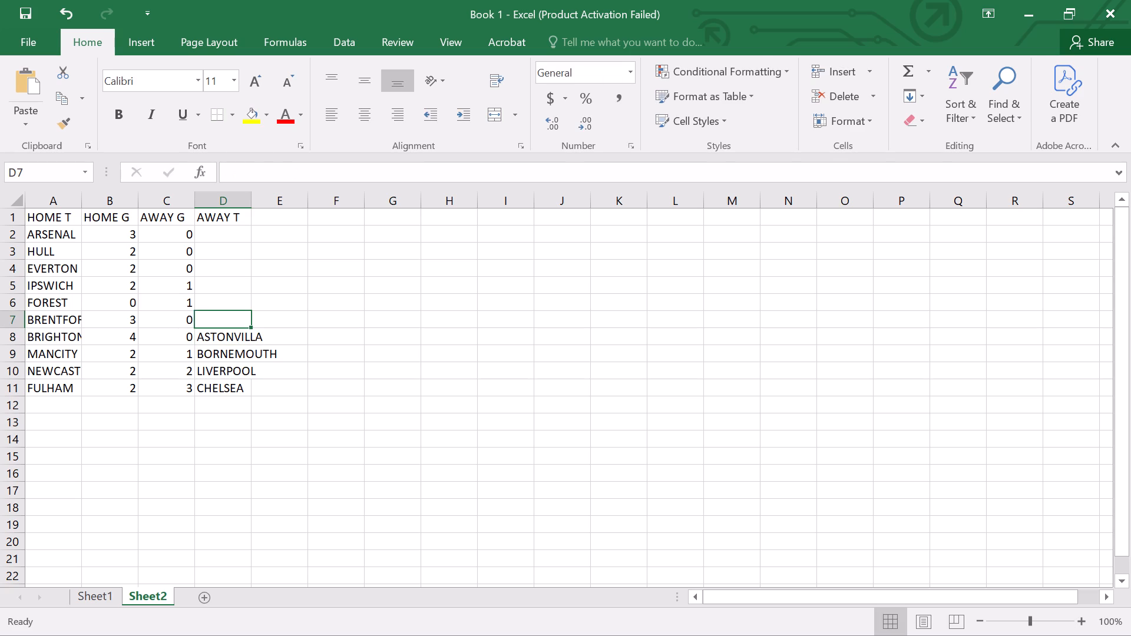
{"action": "key", "text": "s"}
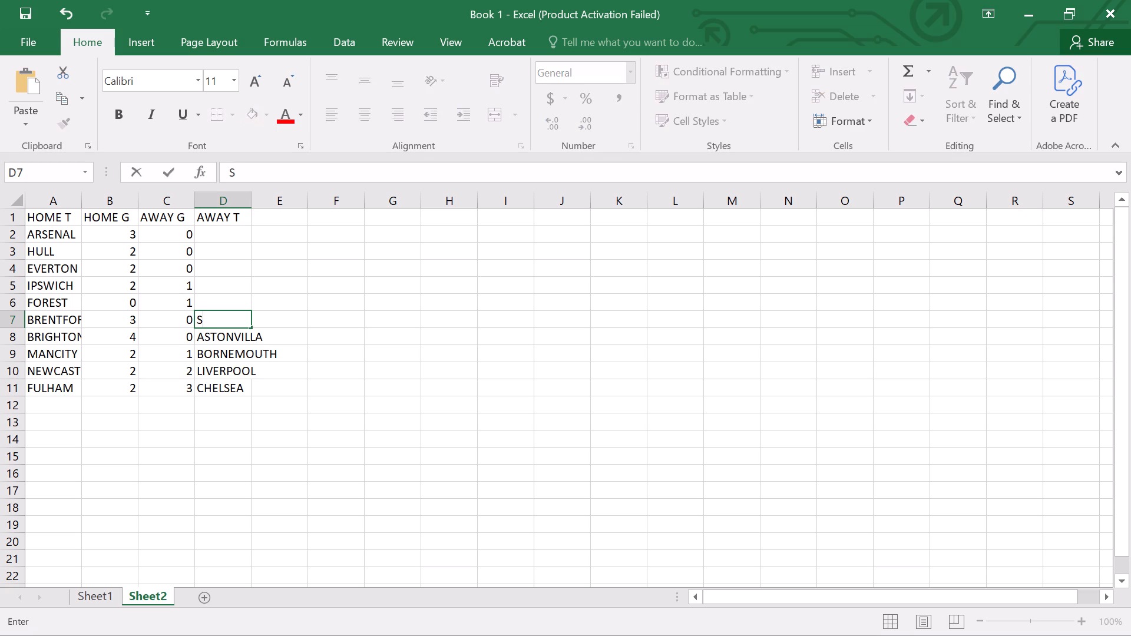
{"action": "type", "text": "PURS"}
{"action": "key", "text": "space"}
{"action": "key", "text": "Up"}
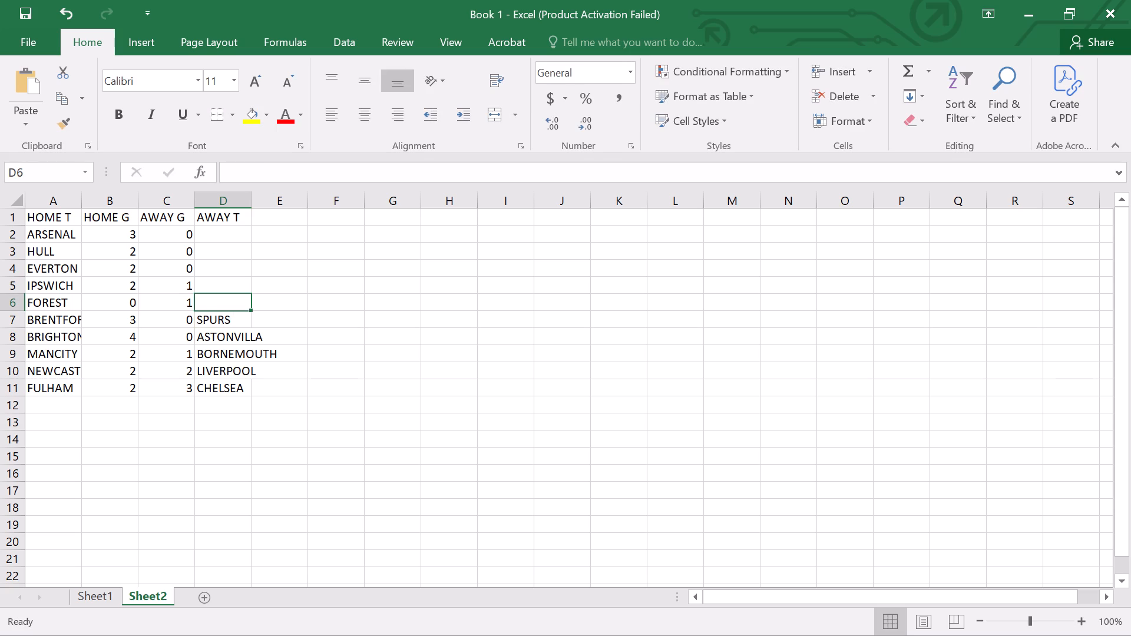
{"action": "type", "text": "LEEDS"}
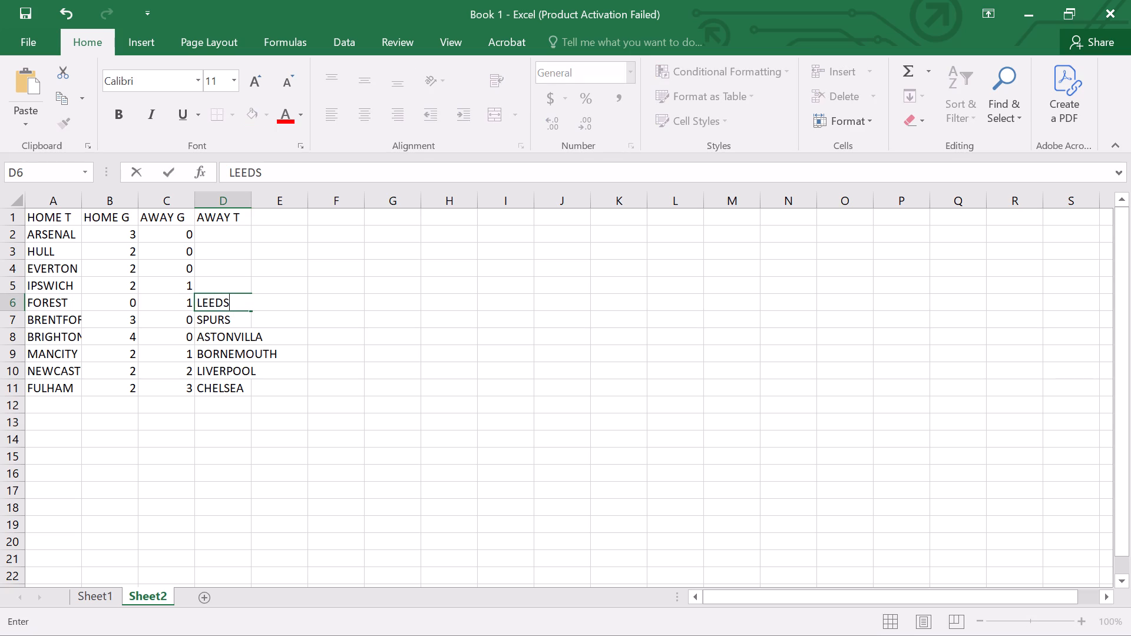
{"action": "key", "text": "Up"}
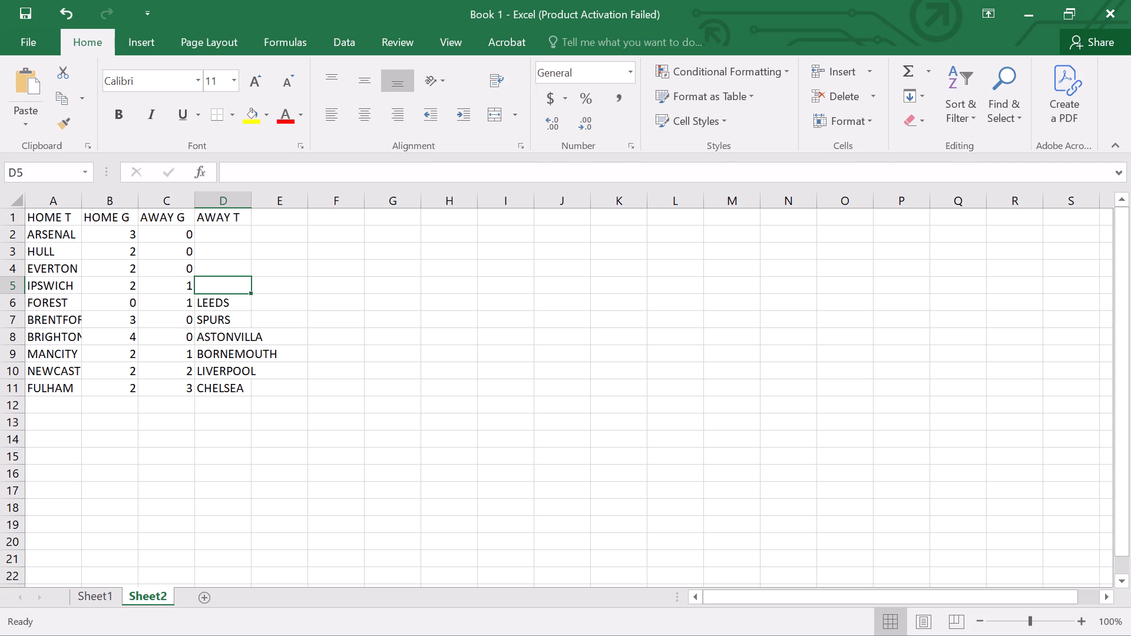
Enter the AWAY T teams from IPSWICH up to ARSENAL (D5 to D2) as SUNDERLAND, PALACE, MANUNITED and COVENTRY.
{"action": "type", "text": "SUNDE"}
{"action": "type", "text": "RLAND"}
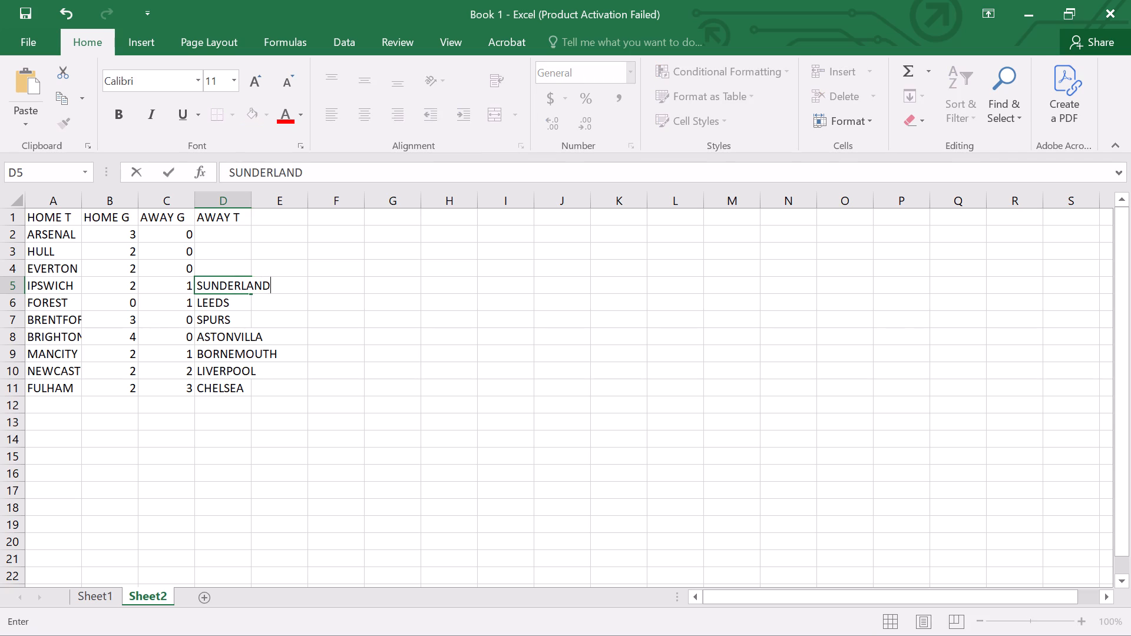
{"action": "key", "text": "Up"}
{"action": "type", "text": "PALACE"}
{"action": "key", "text": "Up"}
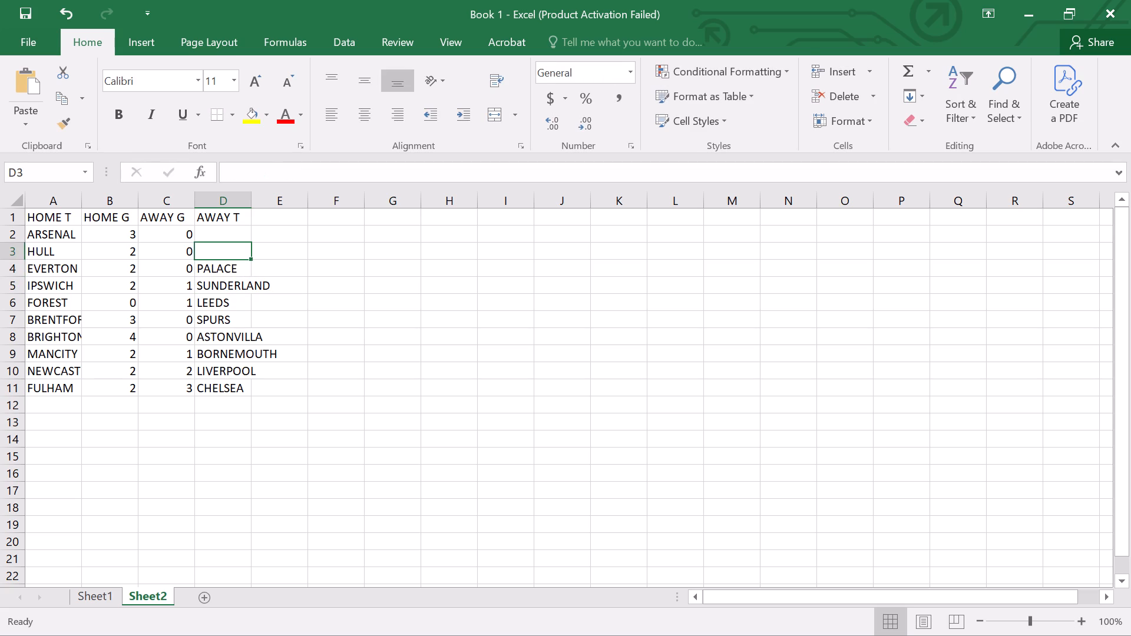
{"action": "type", "text": "MAN"}
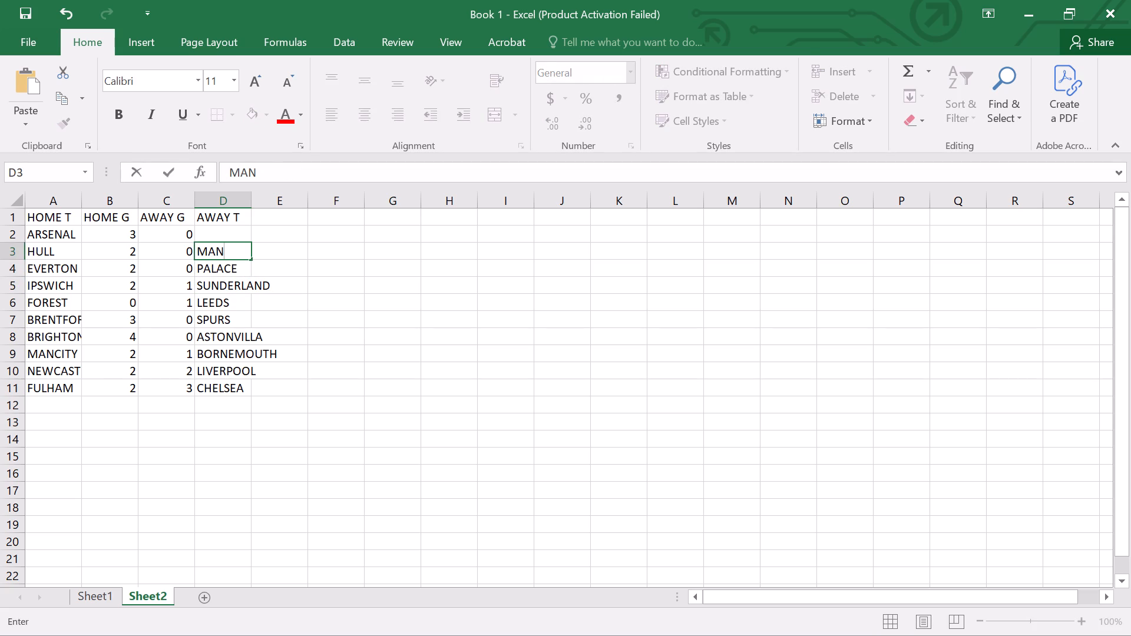
{"action": "type", "text": "UN"}
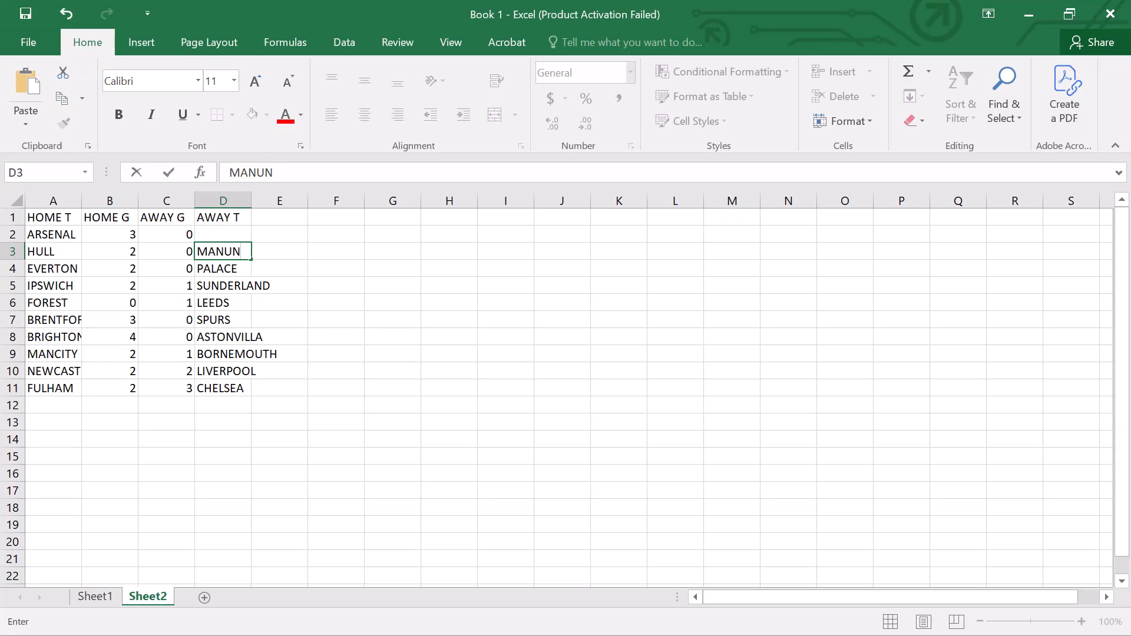
{"action": "type", "text": "ITED"}
{"action": "key", "text": "Up"}
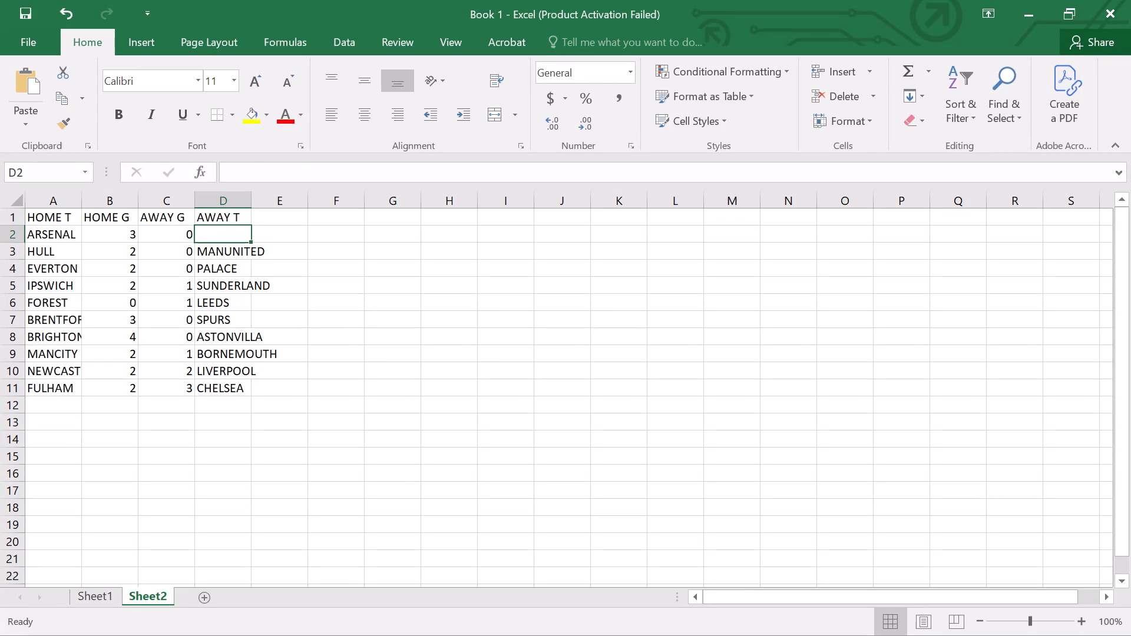
{"action": "type", "text": "COVENTRY"}
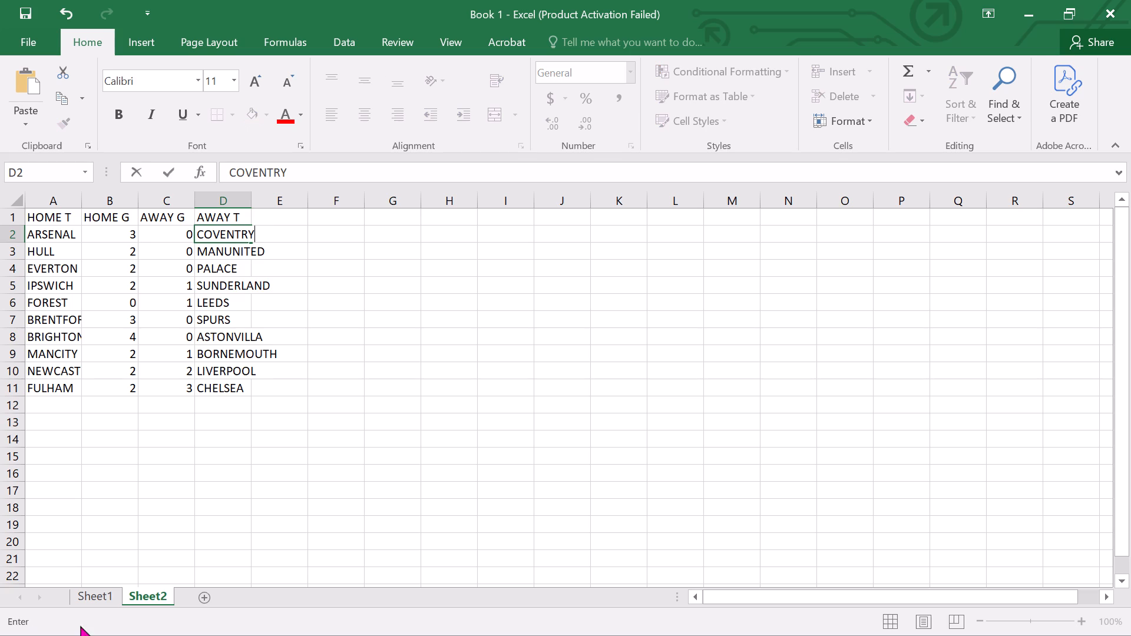
On Sheet1, apply Color Scale formatting to the POINTS cells of MAN UNITED and IPSWITCH (I20:I21).
{"action": "left_click", "coordinate": [102, 595]}
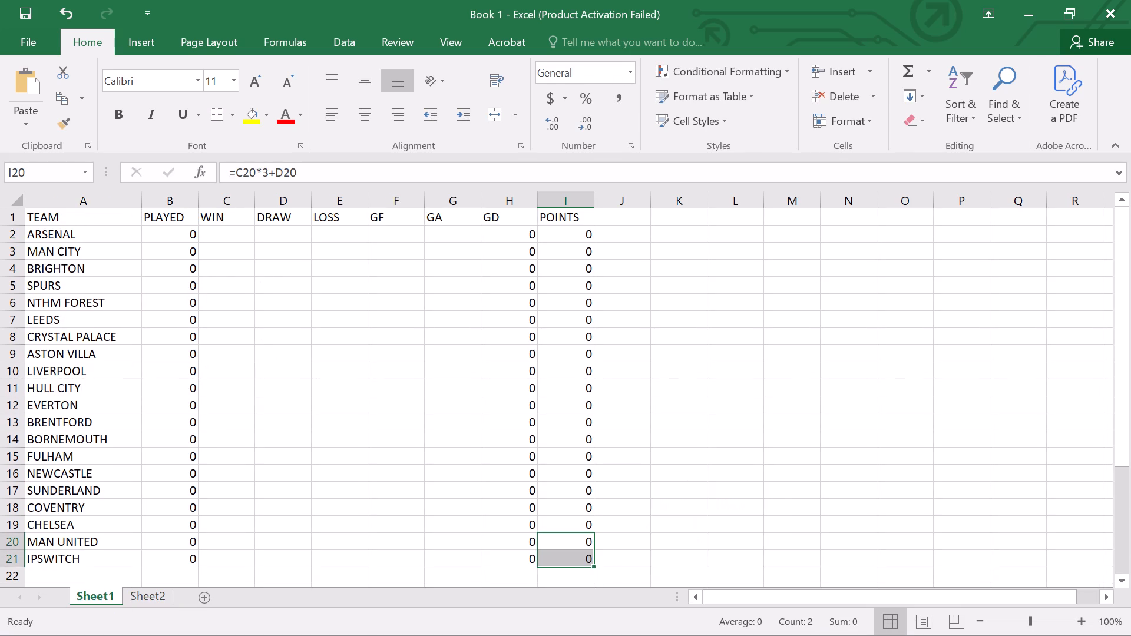
{"action": "left_click", "coordinate": [609, 575]}
{"action": "left_click", "coordinate": [525, 500]}
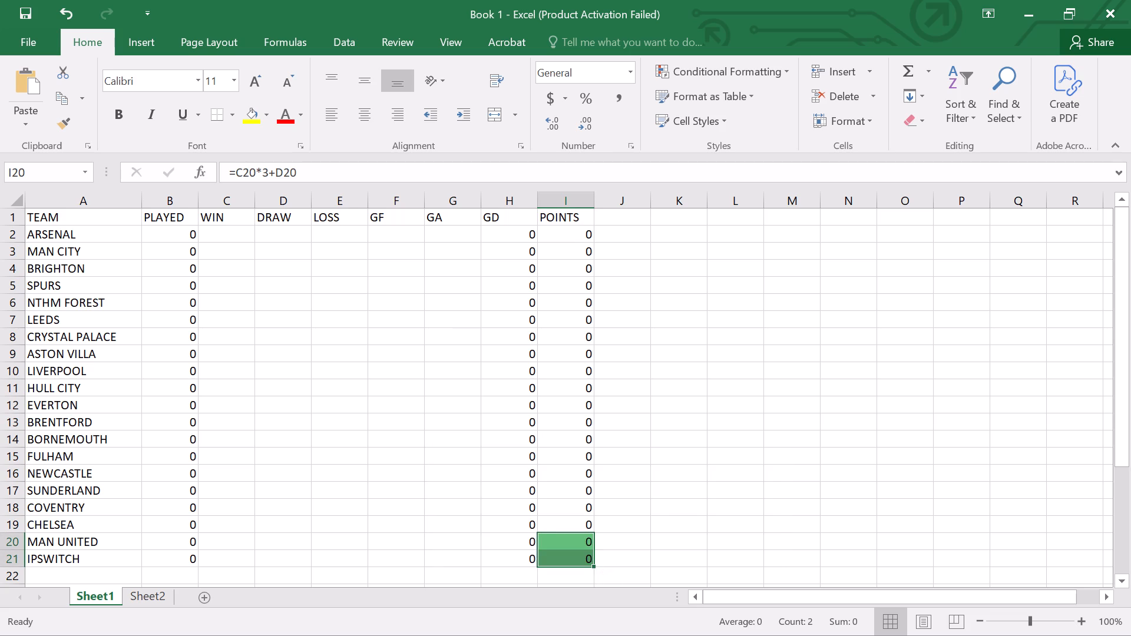
Apply Color Scale formatting to the CHELSEA, MAN UNITED and IPSWITCH rows from TEAM to POINTS (A19:I21).
{"action": "left_click", "coordinate": [77, 556]}
{"action": "left_click_drag", "start_coordinate": [58, 520], "coordinate": [92, 528]}
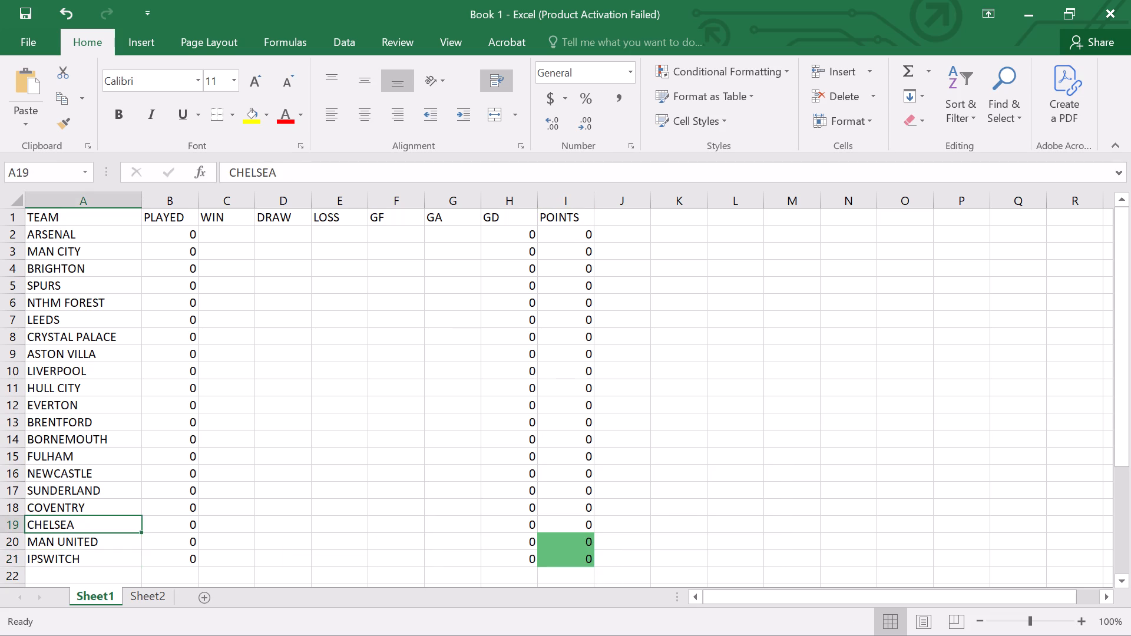
{"action": "left_click_drag", "start_coordinate": [92, 528], "coordinate": [580, 558]}
{"action": "left_click", "coordinate": [609, 574]}
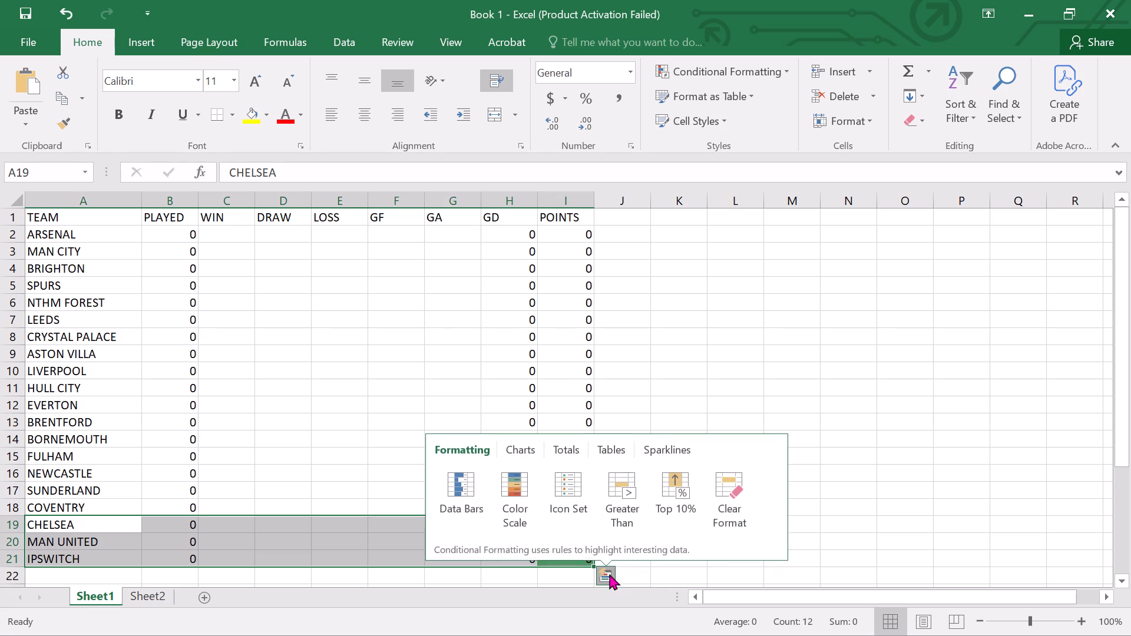
{"action": "left_click", "coordinate": [517, 486]}
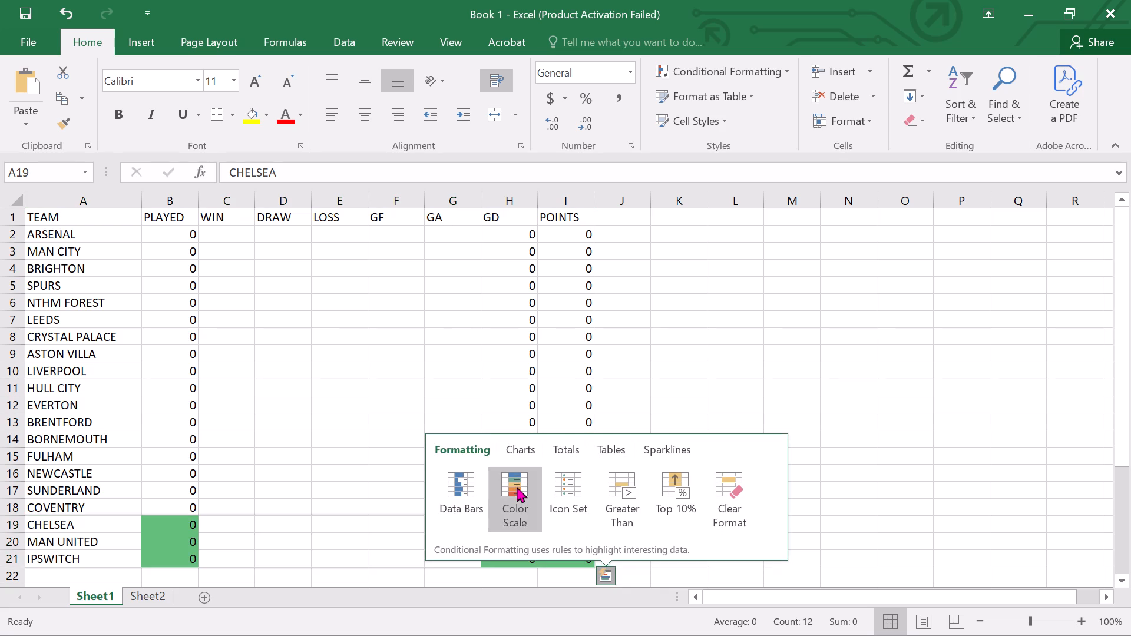
{"action": "left_click", "coordinate": [279, 442]}
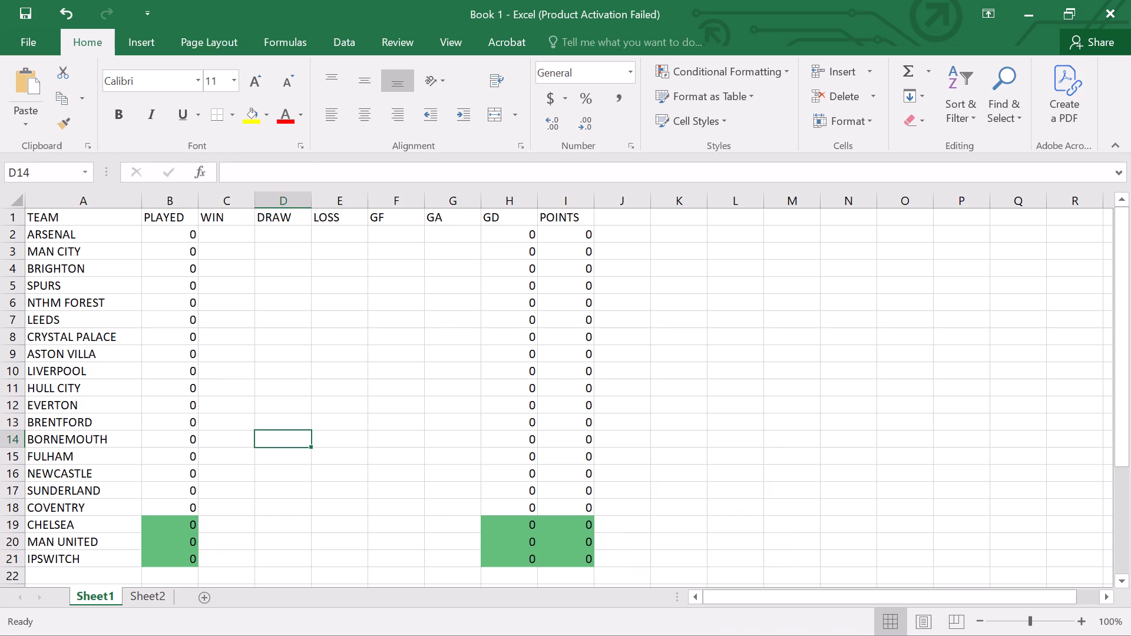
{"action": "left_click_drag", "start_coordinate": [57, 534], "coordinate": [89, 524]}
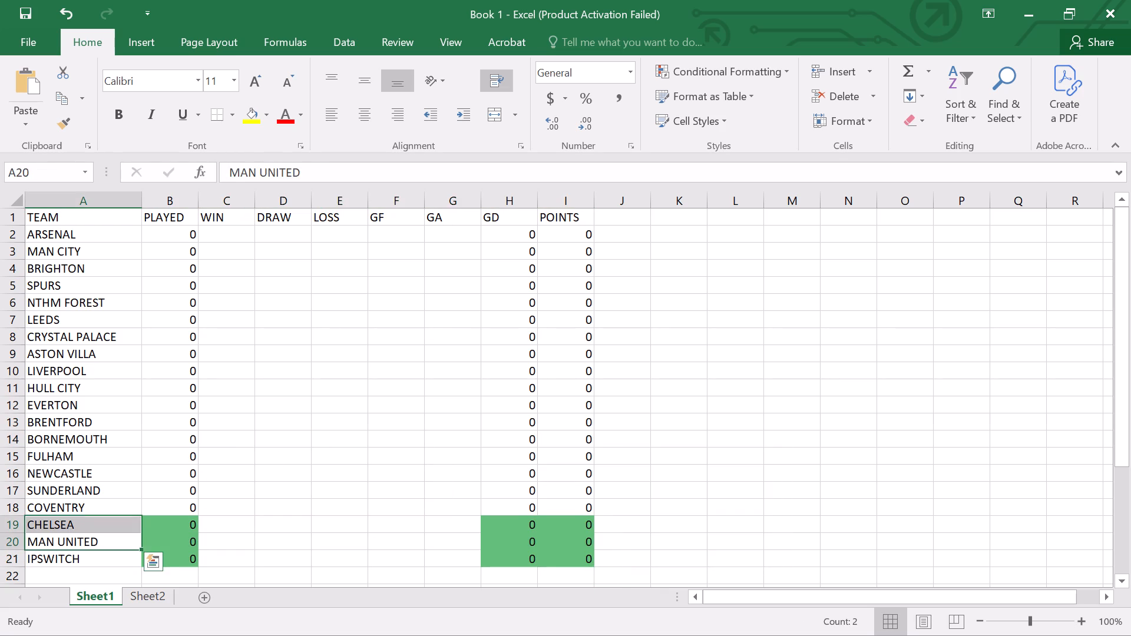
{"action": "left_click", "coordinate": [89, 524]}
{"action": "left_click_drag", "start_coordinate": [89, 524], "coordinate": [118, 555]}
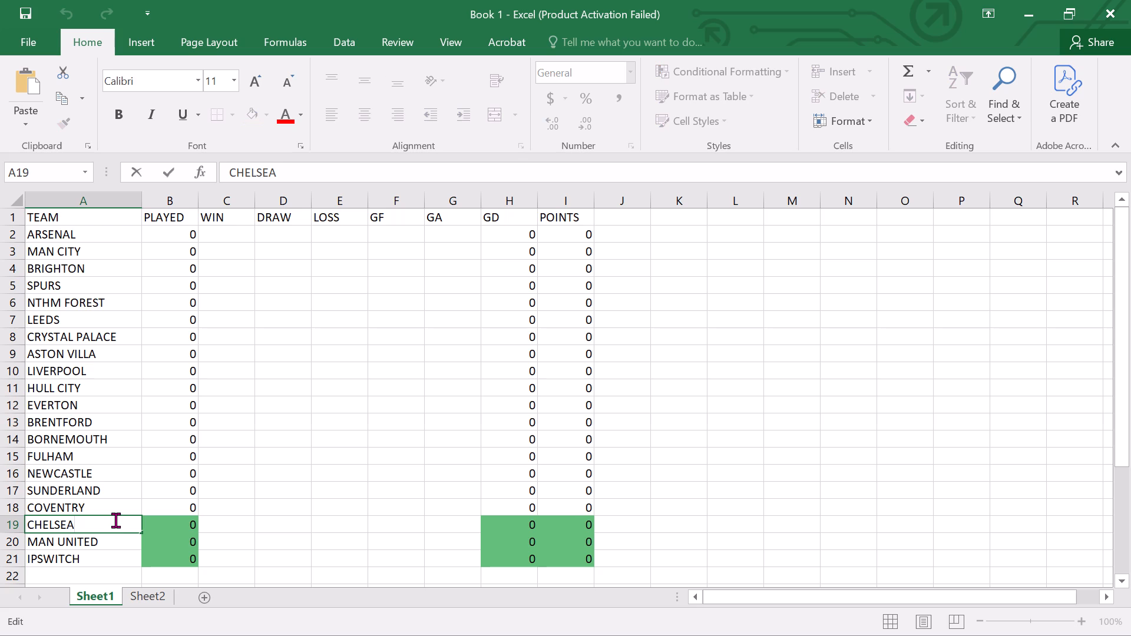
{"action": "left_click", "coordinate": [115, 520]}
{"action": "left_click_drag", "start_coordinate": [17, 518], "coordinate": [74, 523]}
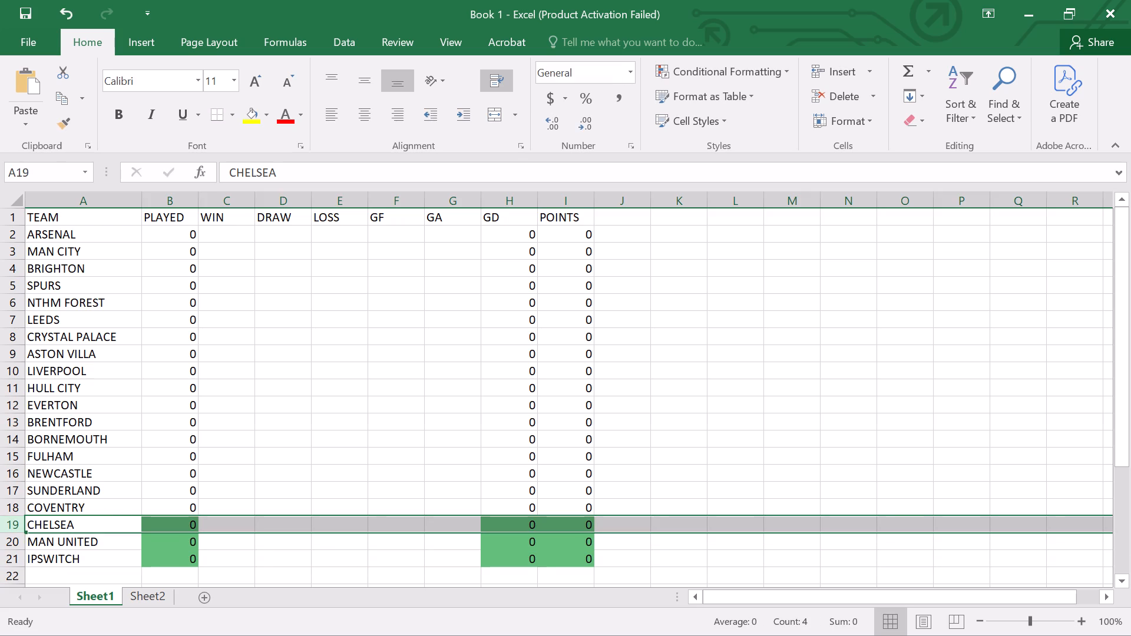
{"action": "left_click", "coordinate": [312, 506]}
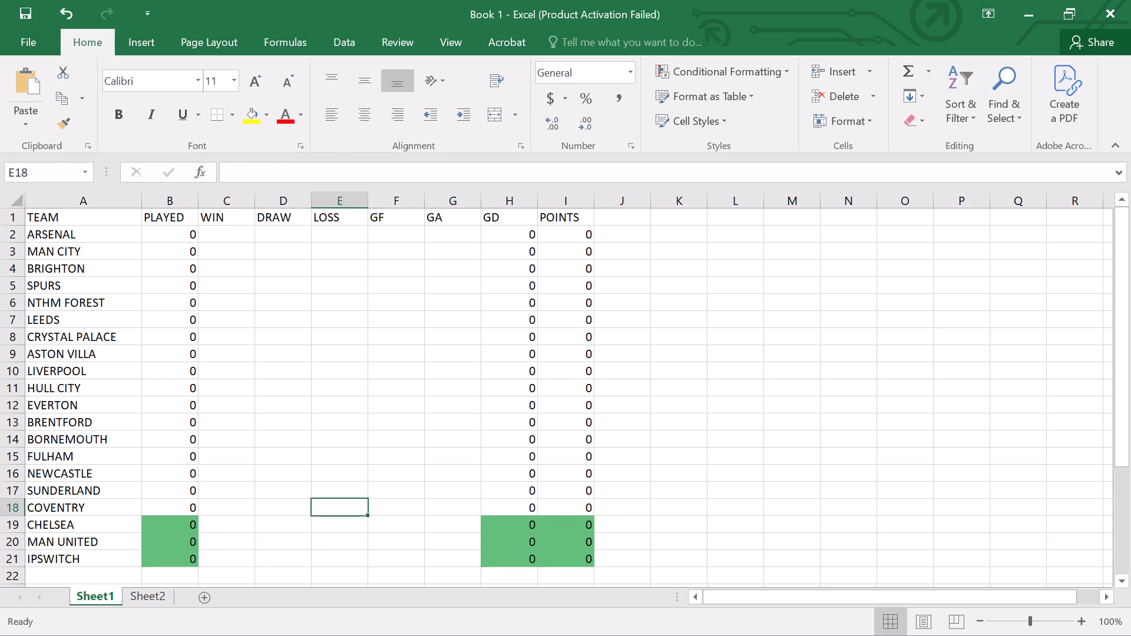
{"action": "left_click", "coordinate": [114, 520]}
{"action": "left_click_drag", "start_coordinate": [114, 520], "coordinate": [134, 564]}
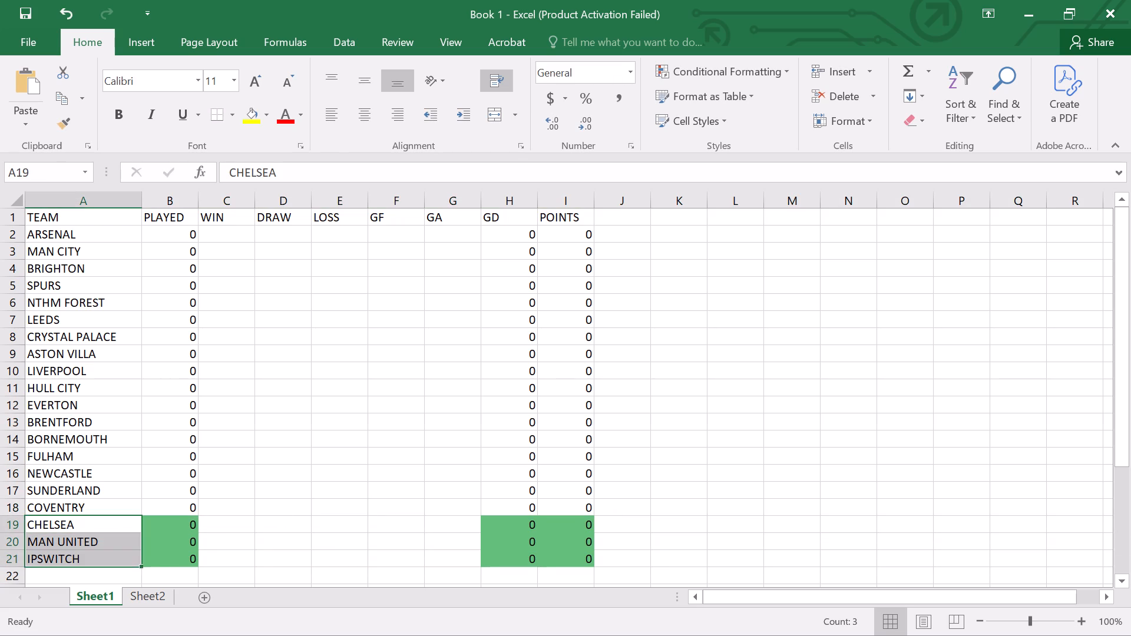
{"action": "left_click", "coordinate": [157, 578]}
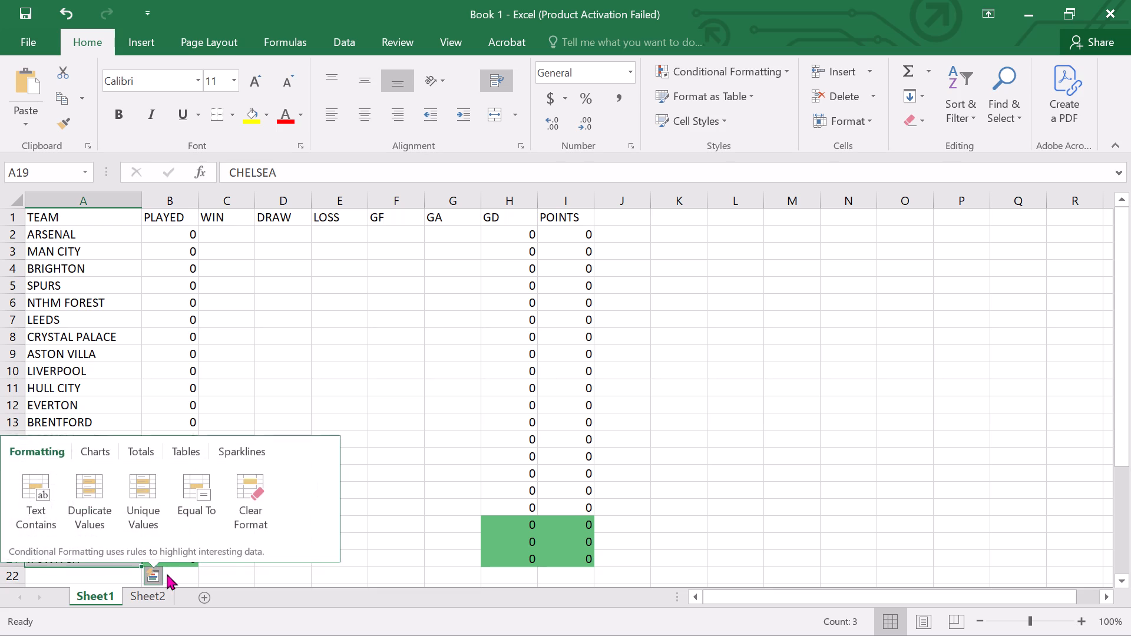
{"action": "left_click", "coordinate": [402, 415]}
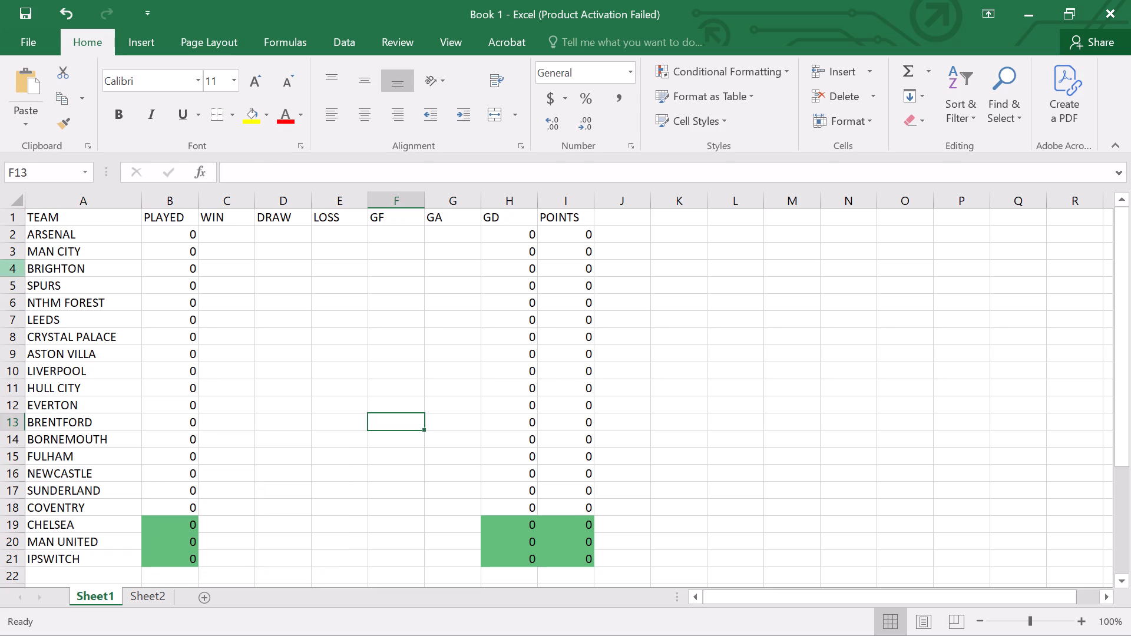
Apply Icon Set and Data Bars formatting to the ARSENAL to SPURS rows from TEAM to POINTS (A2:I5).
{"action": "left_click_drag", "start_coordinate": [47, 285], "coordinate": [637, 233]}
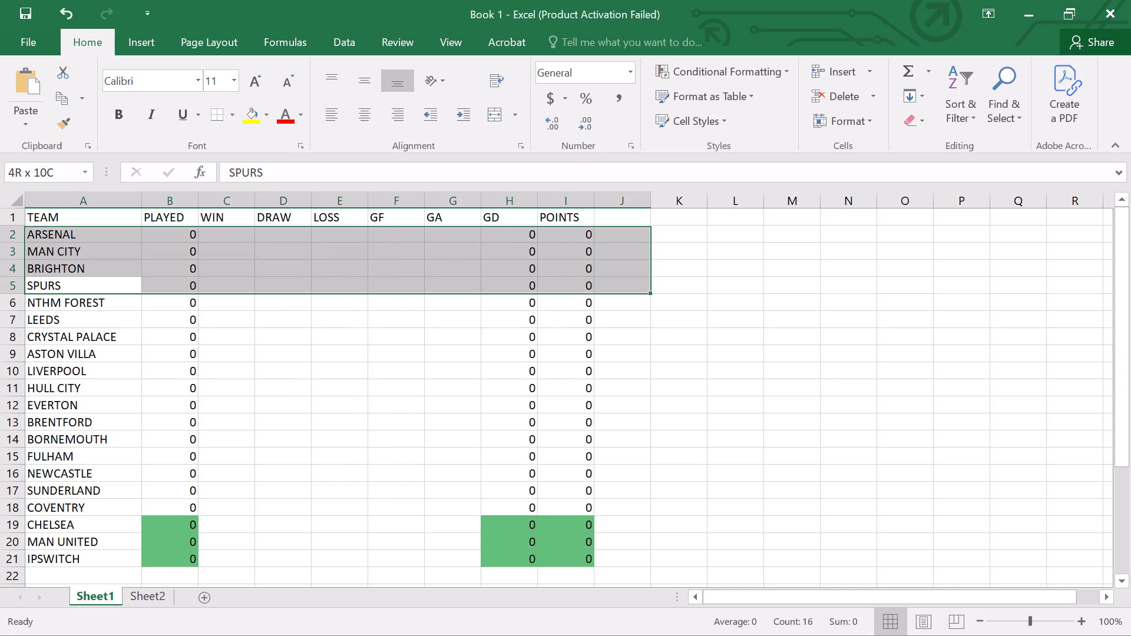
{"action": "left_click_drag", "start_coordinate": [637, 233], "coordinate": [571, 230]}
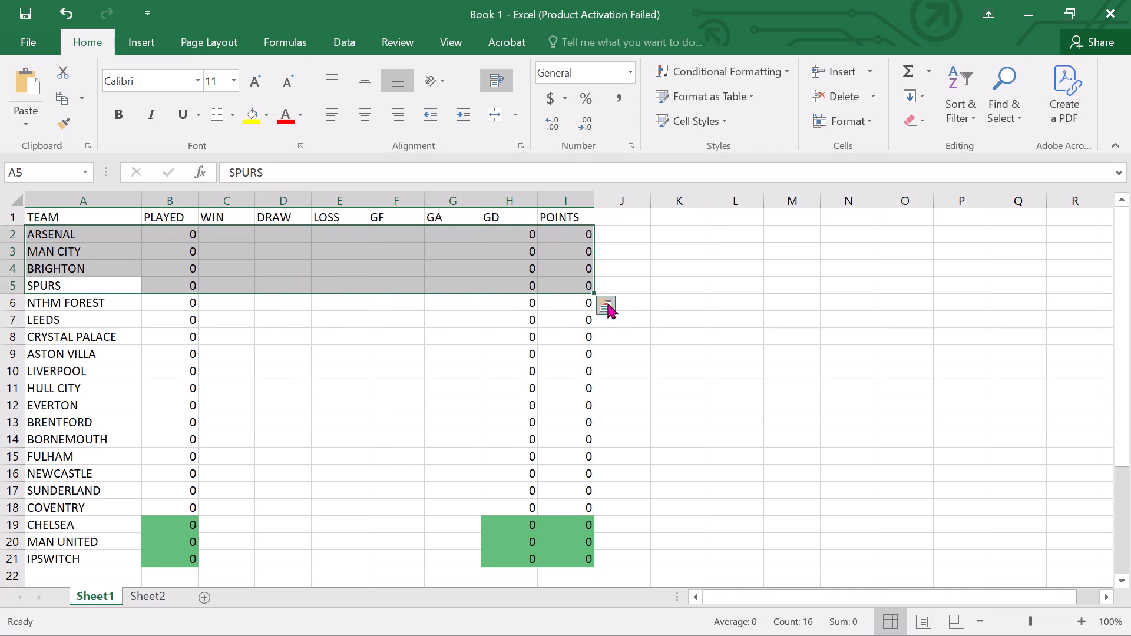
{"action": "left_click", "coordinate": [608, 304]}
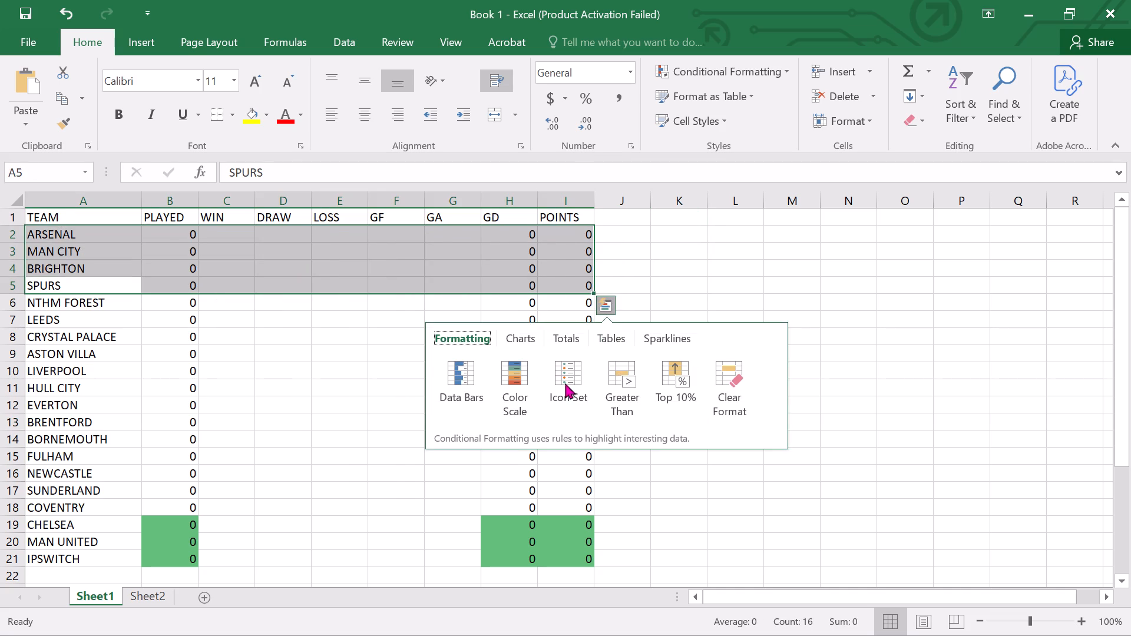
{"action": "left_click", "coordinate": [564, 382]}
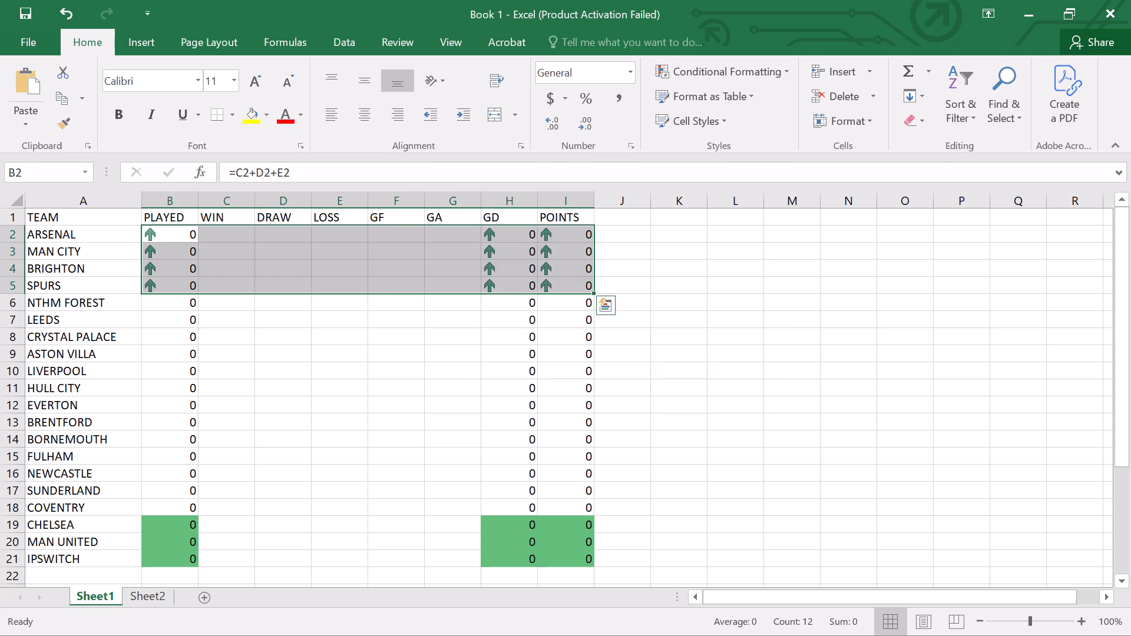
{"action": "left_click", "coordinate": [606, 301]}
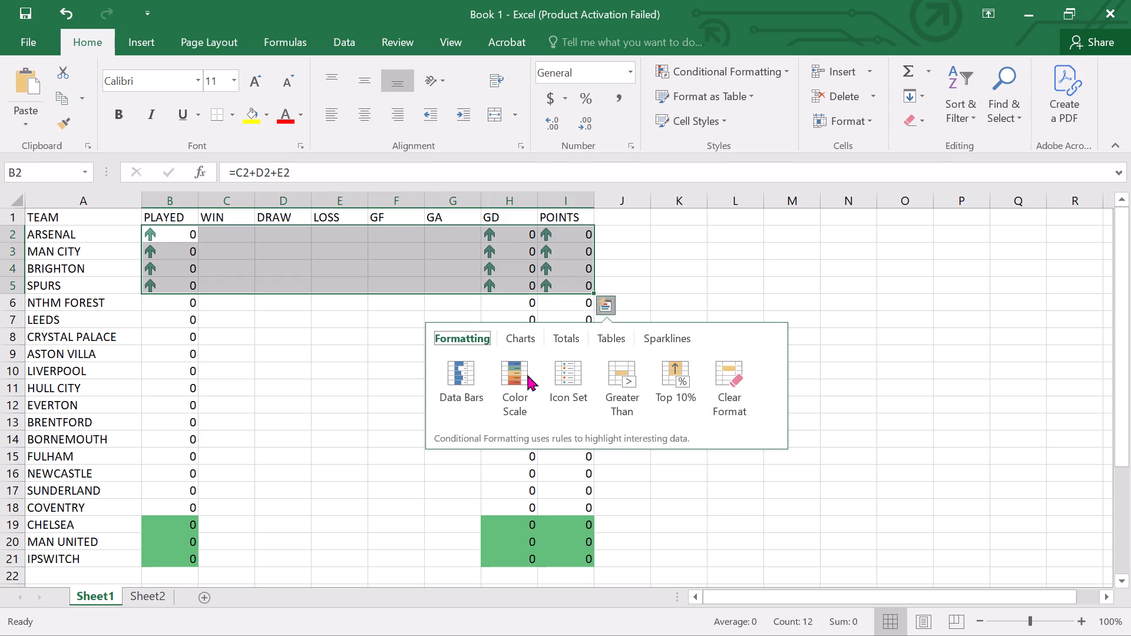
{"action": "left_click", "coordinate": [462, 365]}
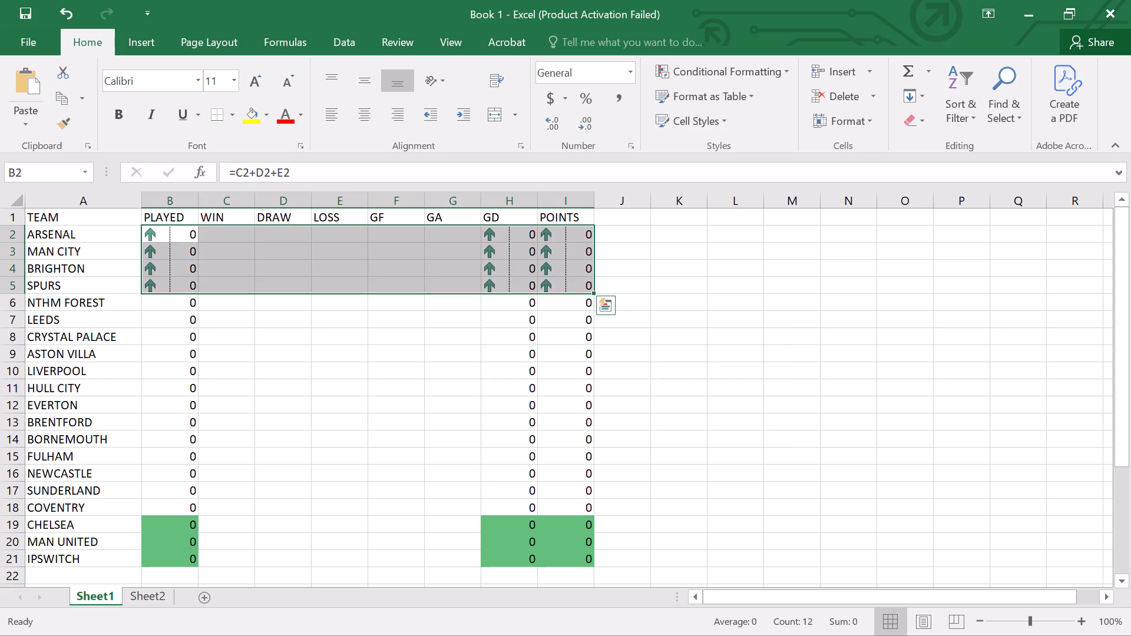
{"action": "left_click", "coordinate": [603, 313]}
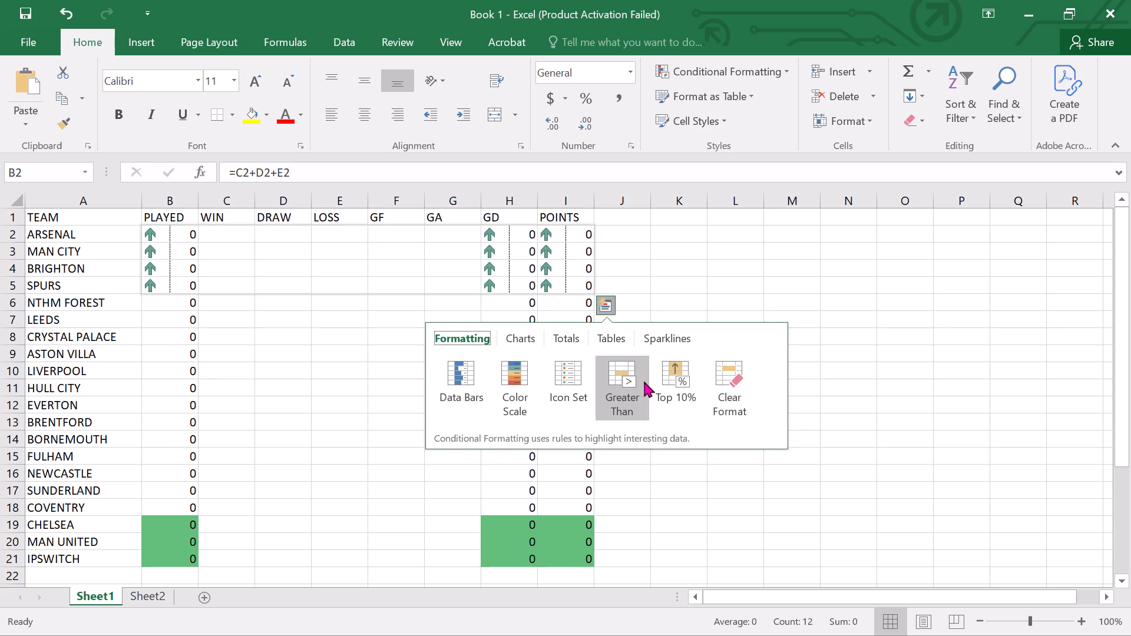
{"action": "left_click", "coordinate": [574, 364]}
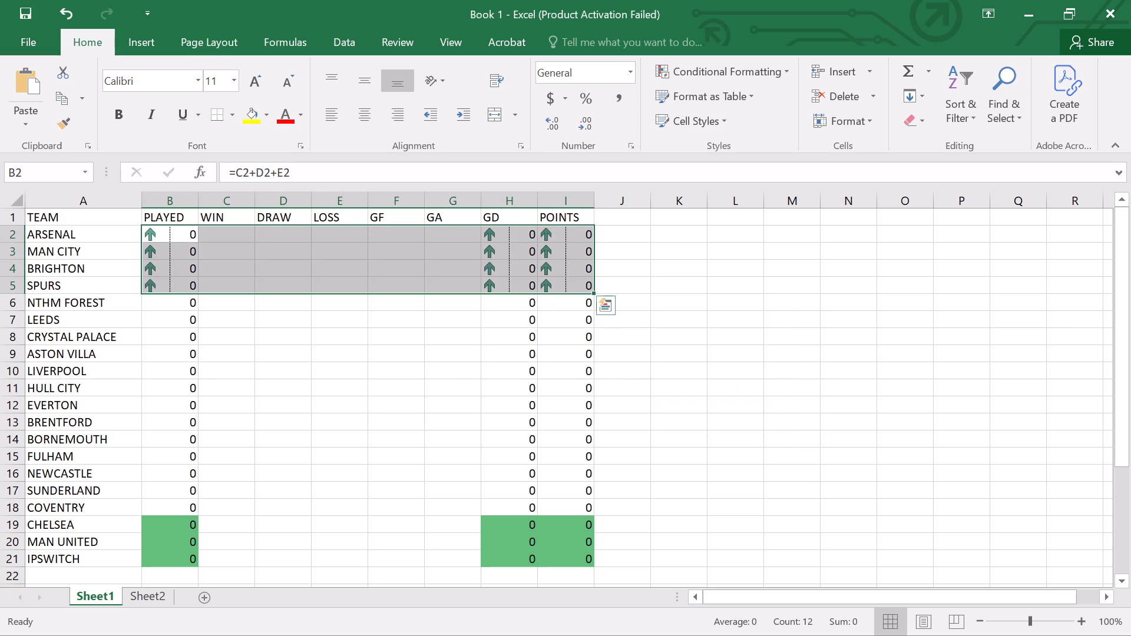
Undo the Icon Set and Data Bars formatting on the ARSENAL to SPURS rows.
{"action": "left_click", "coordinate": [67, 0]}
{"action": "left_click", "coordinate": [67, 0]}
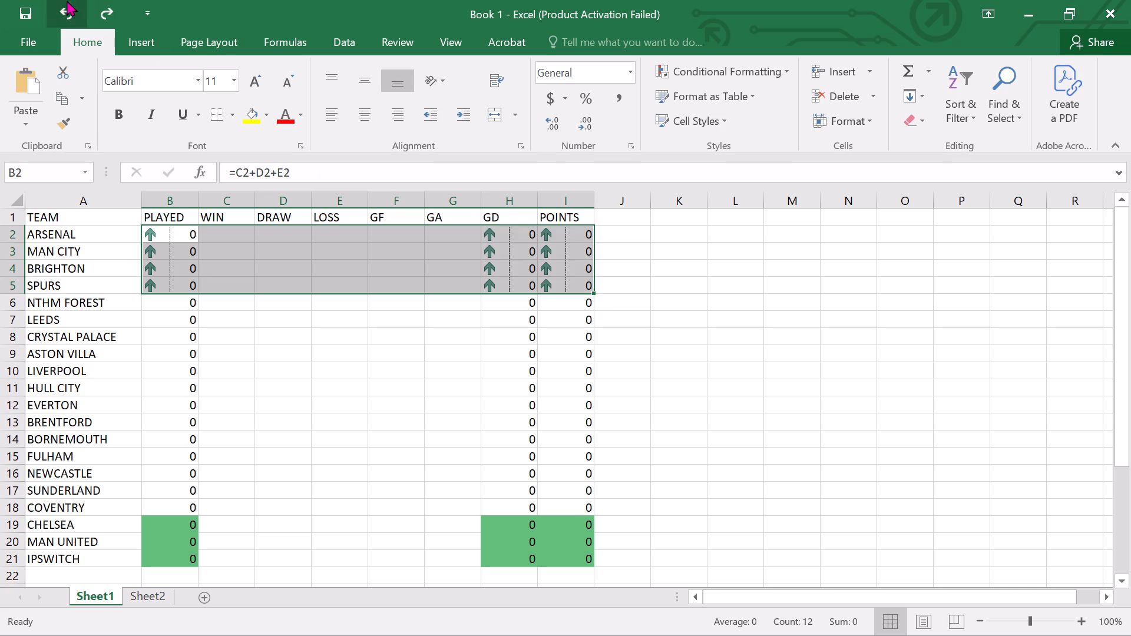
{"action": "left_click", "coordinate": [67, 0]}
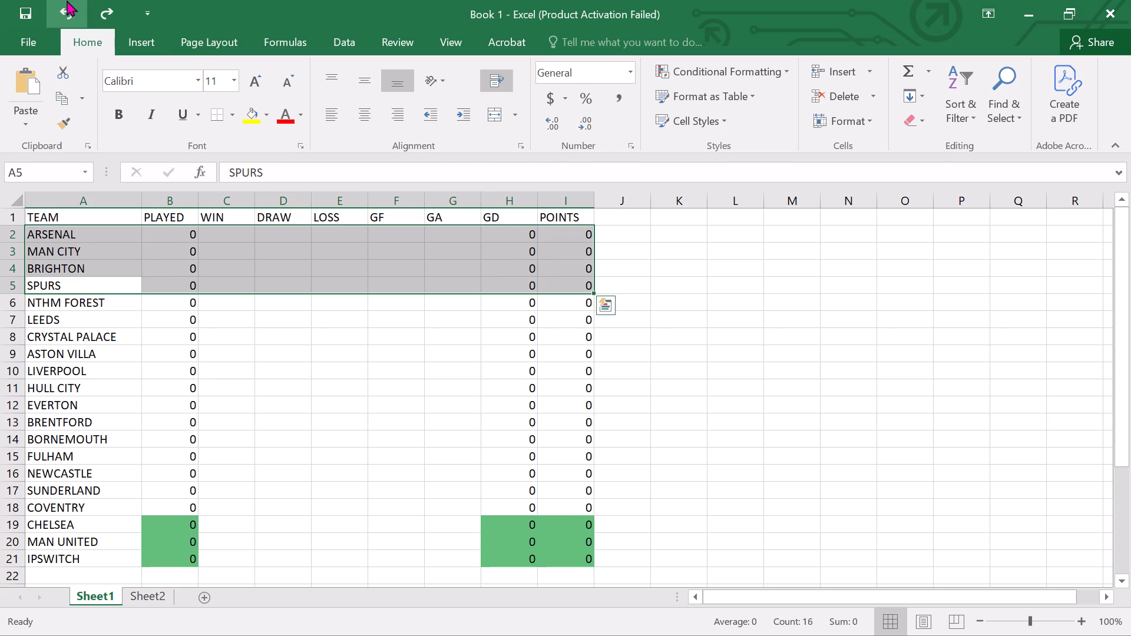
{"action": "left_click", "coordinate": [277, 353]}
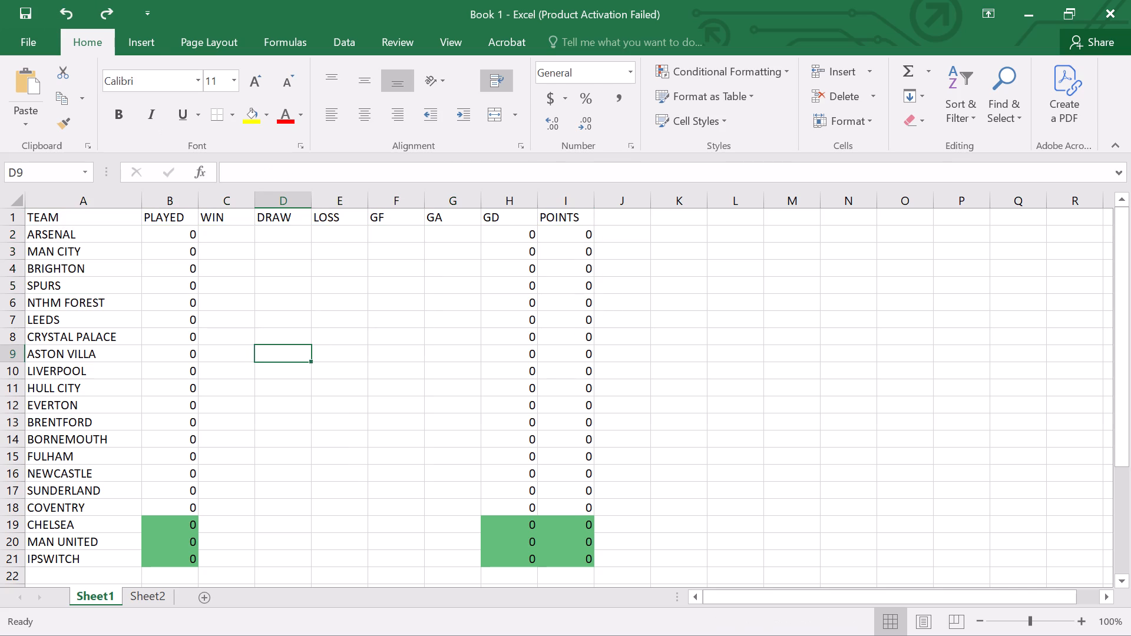
Switch to the match results on Sheet2.
{"action": "left_click", "coordinate": [162, 599]}
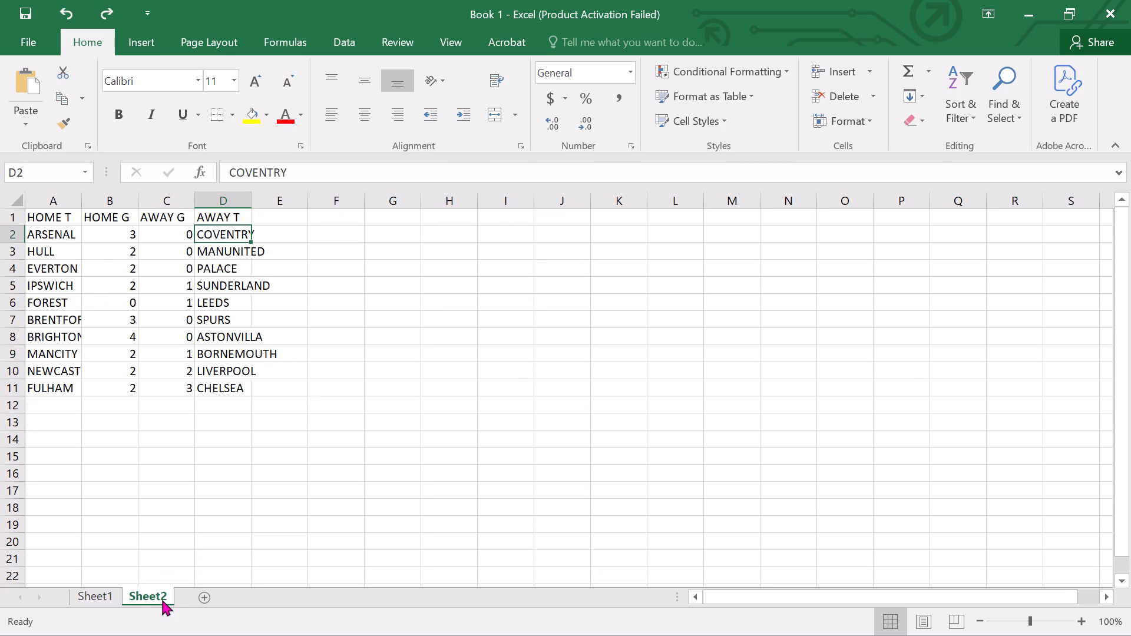
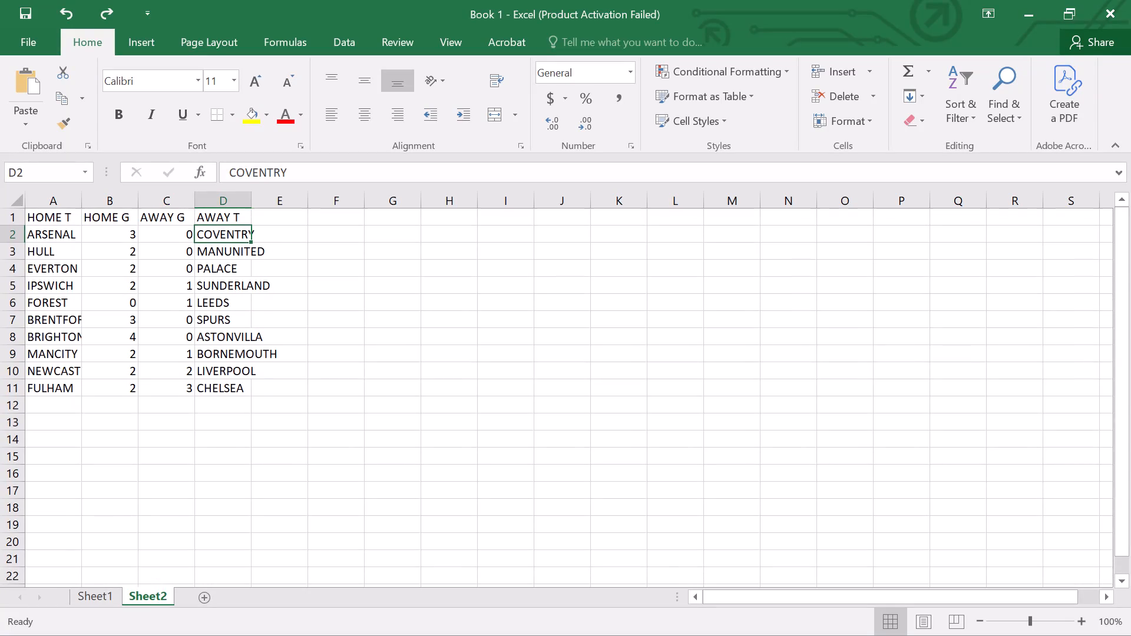
Return to the standings table on Sheet1 and inspect the PLAYED formula in the ARSENAL row.
{"action": "left_click", "coordinate": [223, 390]}
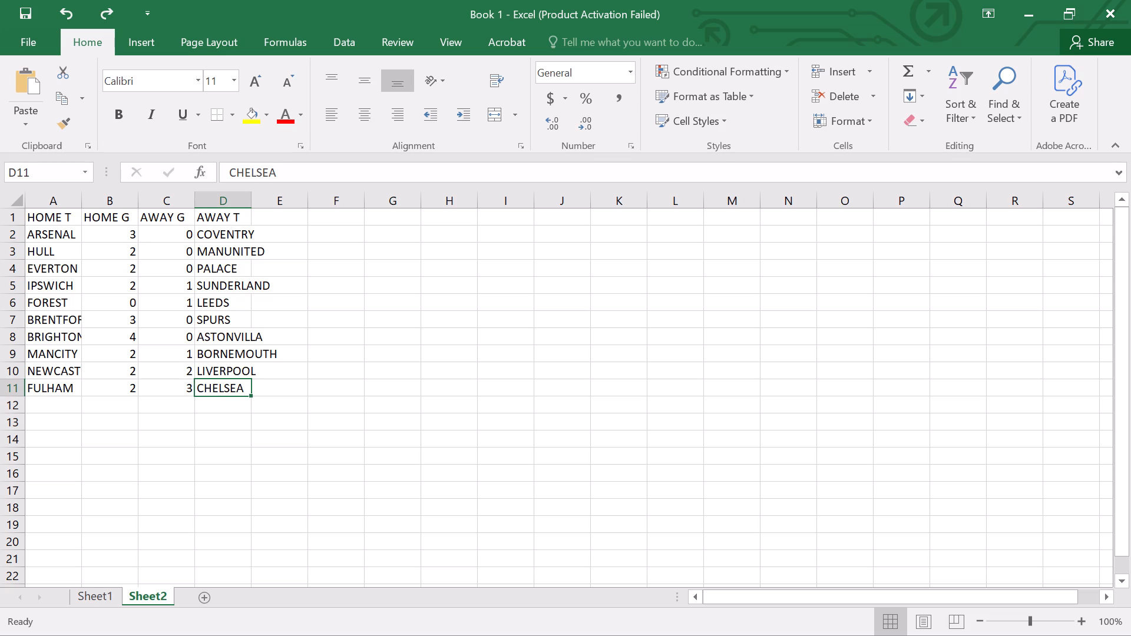
{"action": "left_click", "coordinate": [109, 592]}
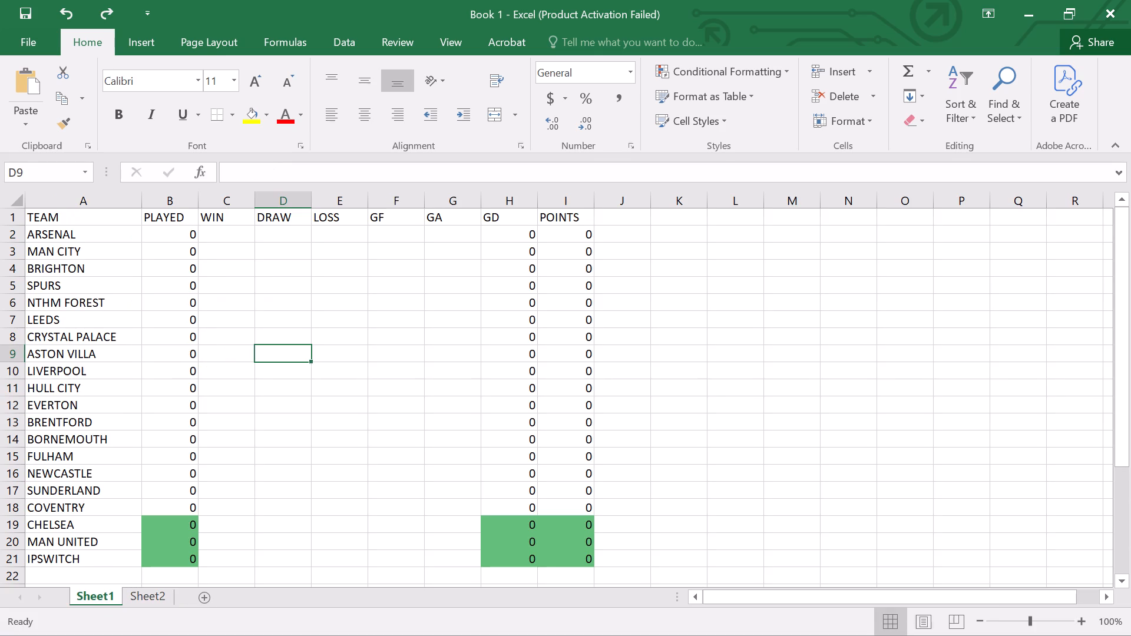
{"action": "left_click", "coordinate": [223, 233]}
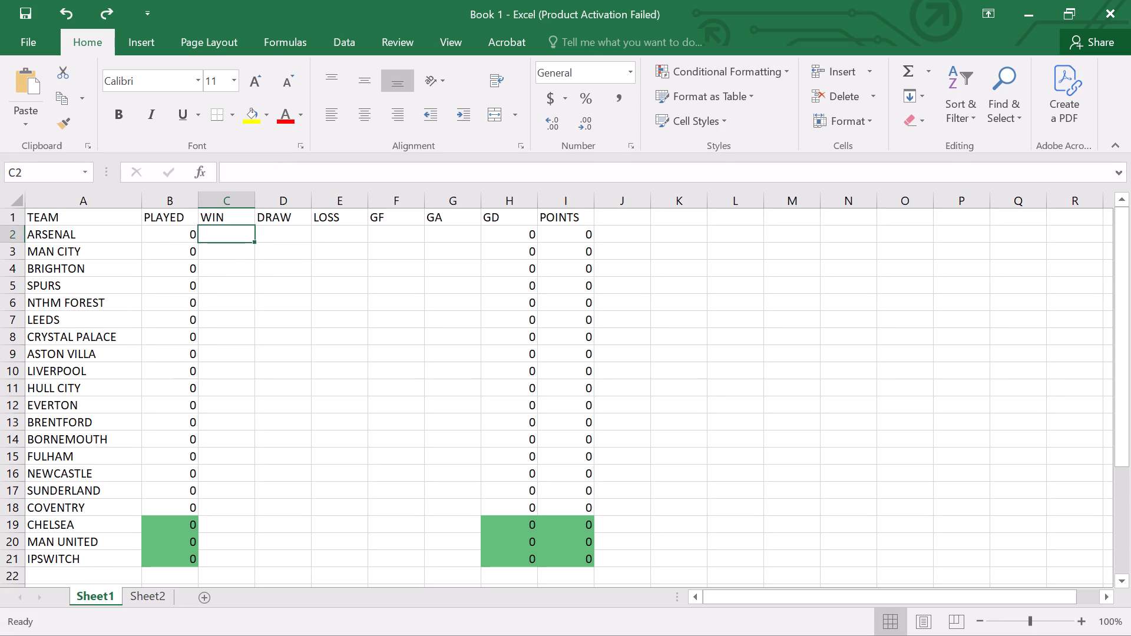
{"action": "left_click", "coordinate": [180, 234]}
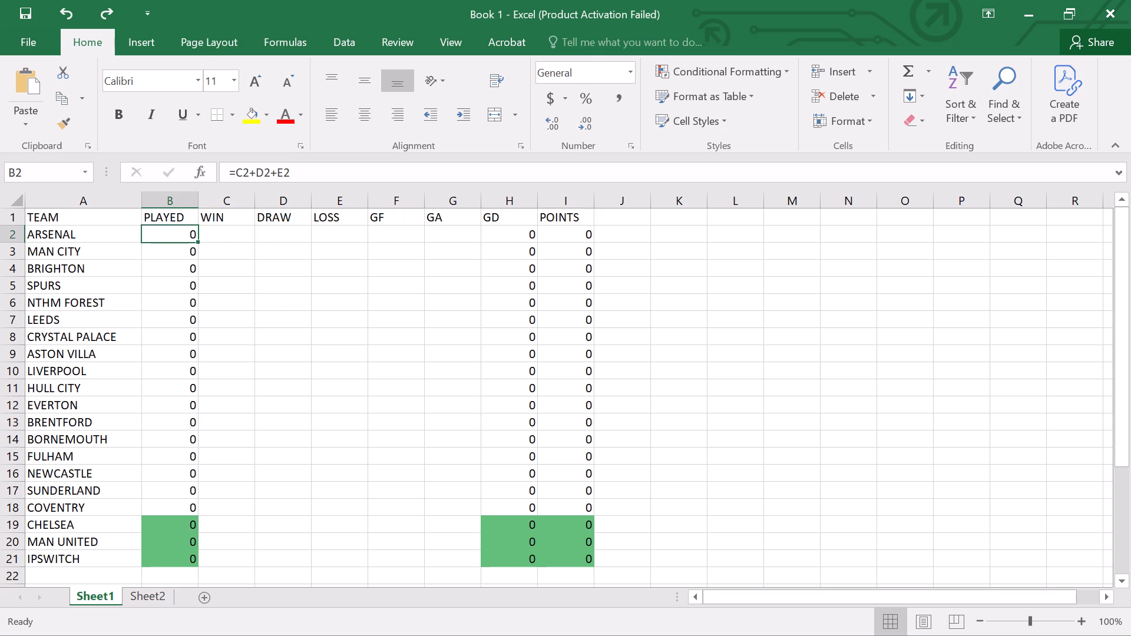